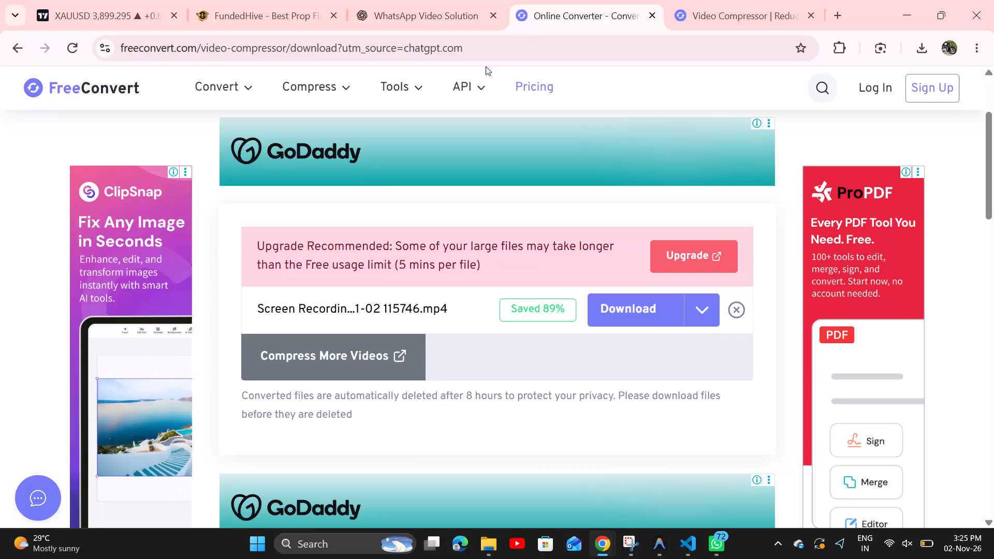
# On the XAUUSD TradingView chart, draw a nearly horizontal trend line at about 3,904 across the recent highs, extending to about 17:21.
pyautogui.click(118, 12)
pyautogui.moveTo(596, 204); pyautogui.dragTo(496, 161)
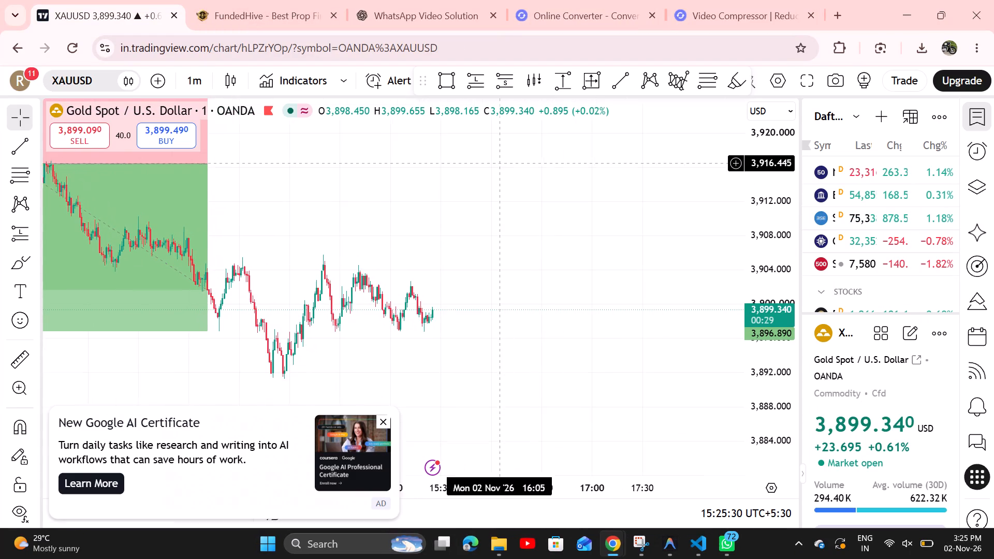
pyautogui.moveTo(496, 161); pyautogui.dragTo(495, 161)
pyautogui.moveTo(367, 233); pyautogui.dragTo(393, 232)
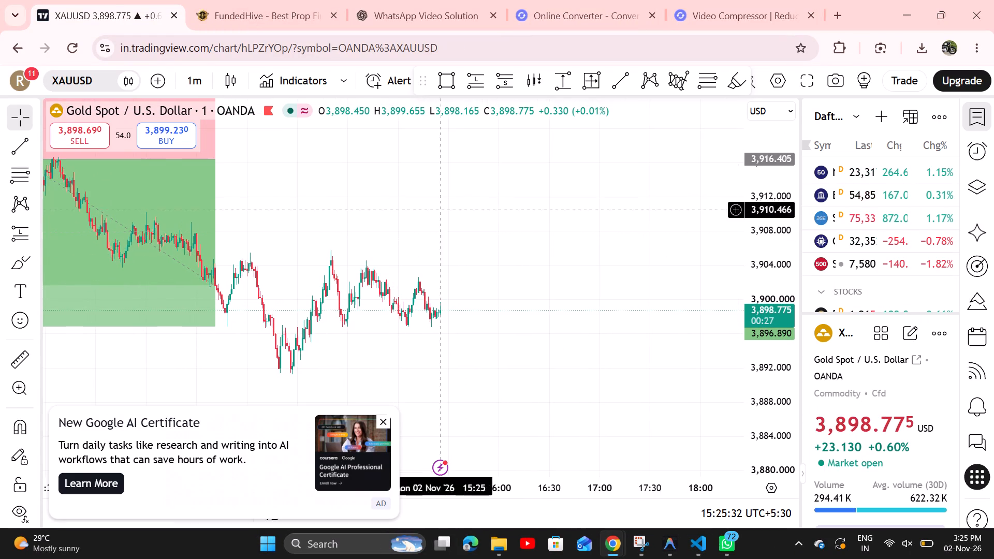
pyautogui.click(623, 86)
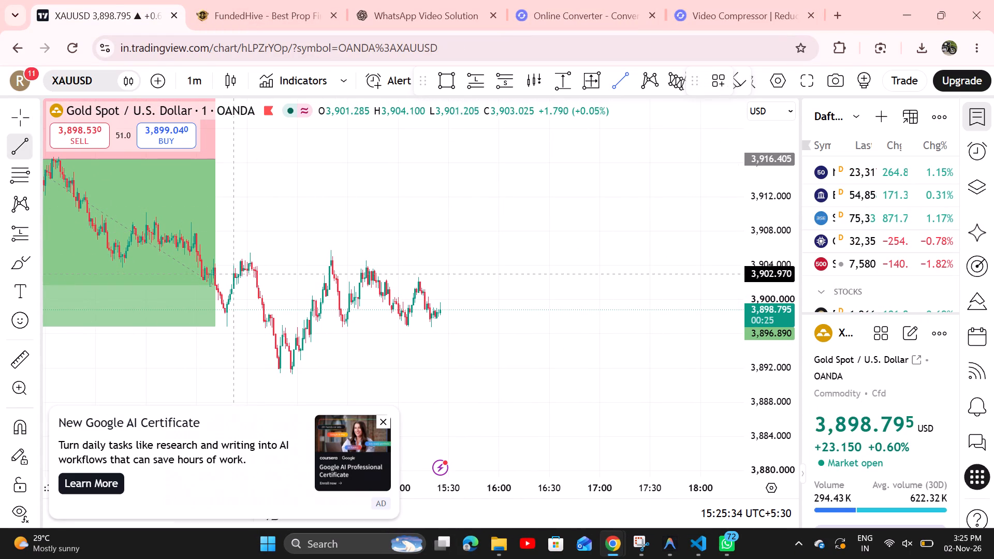
pyautogui.moveTo(230, 268); pyautogui.dragTo(622, 262)
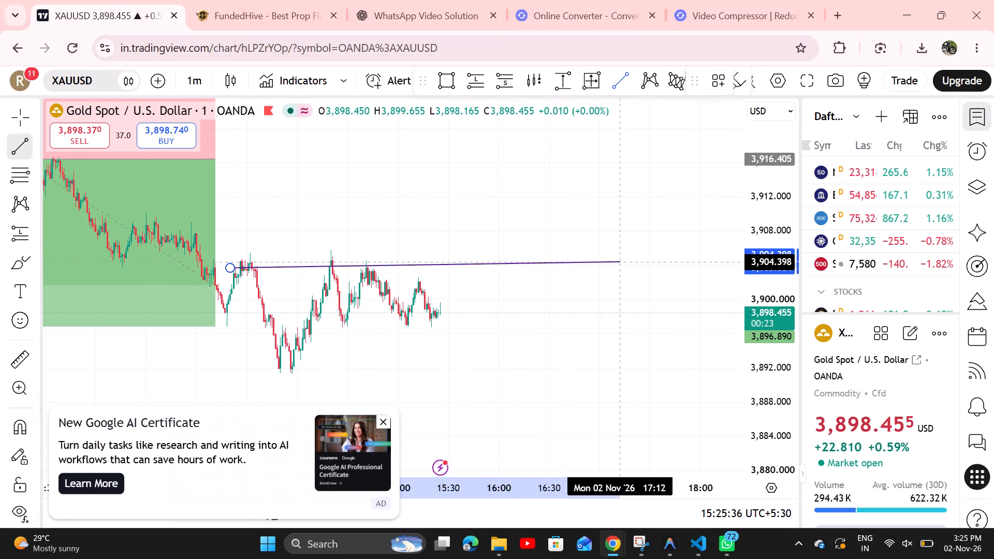
pyautogui.moveTo(622, 262); pyautogui.dragTo(622, 262)
pyautogui.click(622, 262)
pyautogui.moveTo(622, 262); pyautogui.dragTo(629, 265)
pyautogui.click(629, 265)
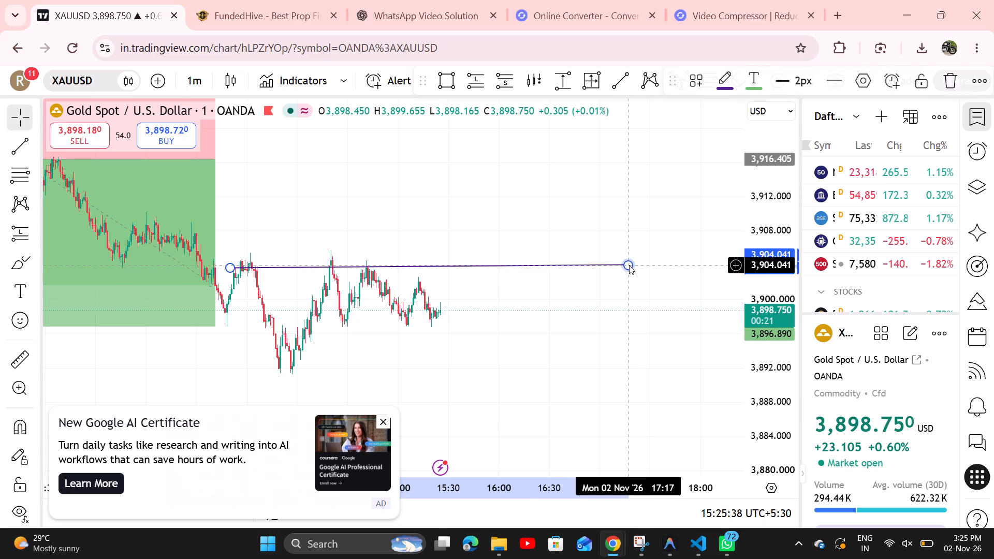
pyautogui.click(629, 265)
pyautogui.moveTo(629, 265); pyautogui.dragTo(634, 266)
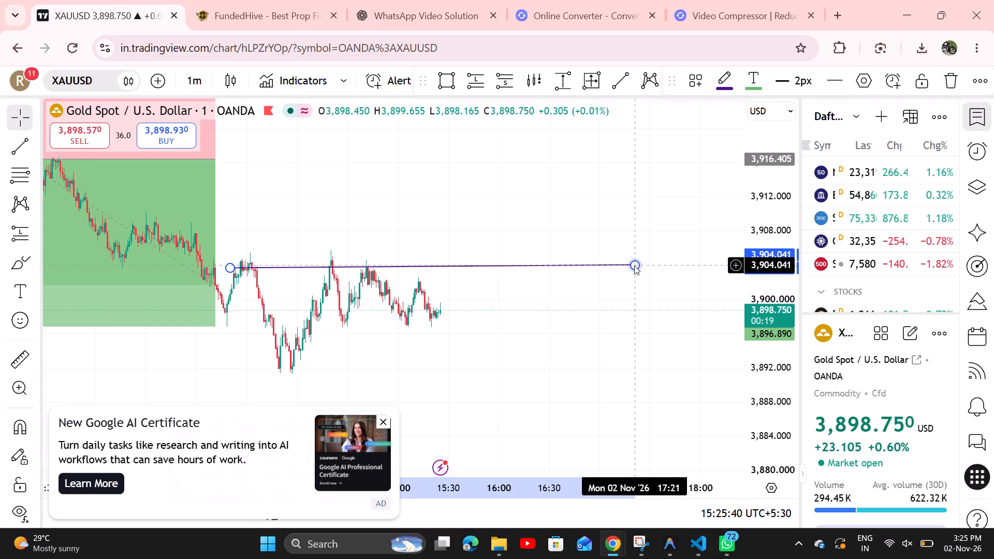
pyautogui.click(634, 266)
# Move the trend line up to about 3,905.5–3,905.8 so it sits along the tops of the recent peaks.
pyautogui.moveTo(446, 262); pyautogui.dragTo(446, 247)
pyautogui.click(446, 247)
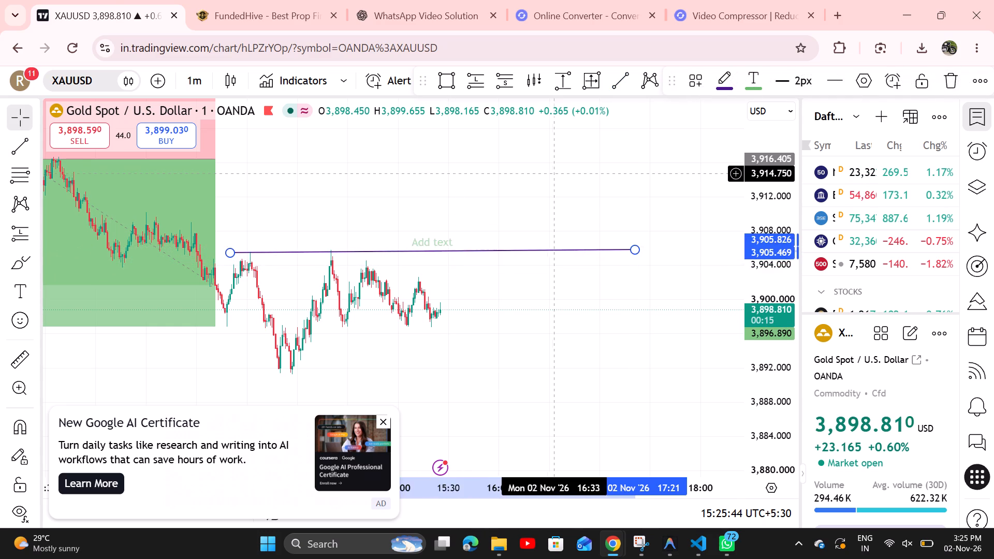
pyautogui.click(556, 173)
# Draw a second nearly horizontal trend line below the first, from about 3,902.2 to 3,902.6, ending at about 17:03.
pyautogui.click(628, 78)
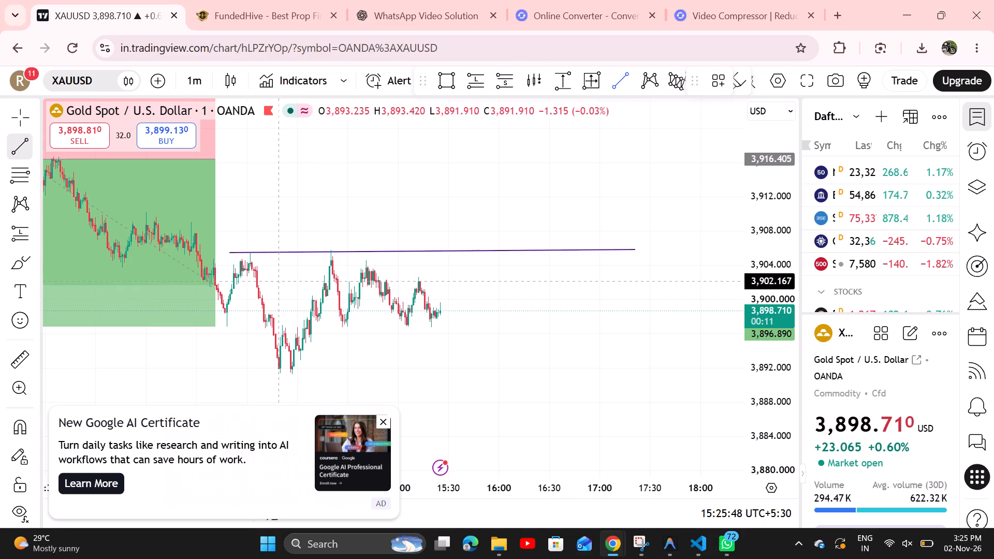
pyautogui.moveTo(279, 281); pyautogui.dragTo(568, 276)
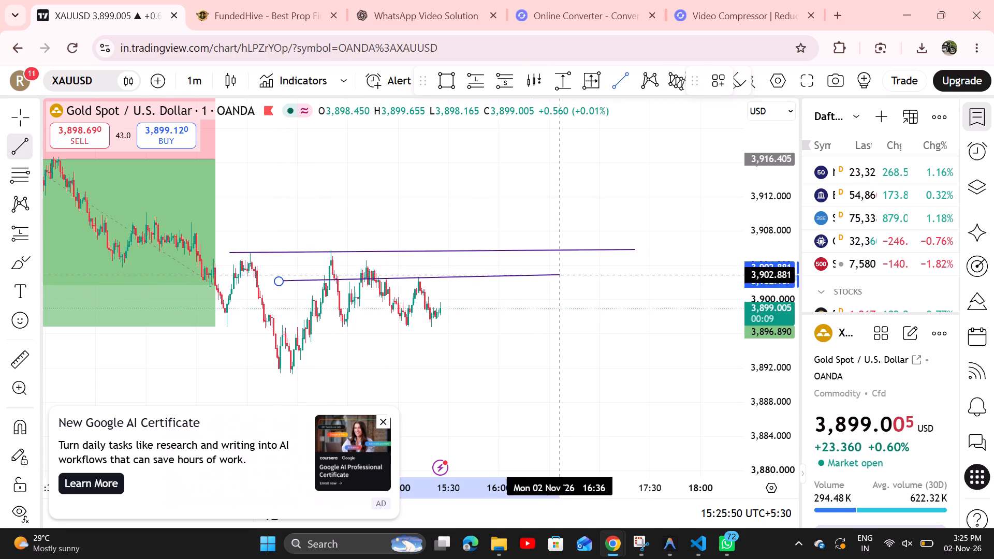
pyautogui.moveTo(568, 276); pyautogui.dragTo(604, 277)
pyautogui.click(604, 277)
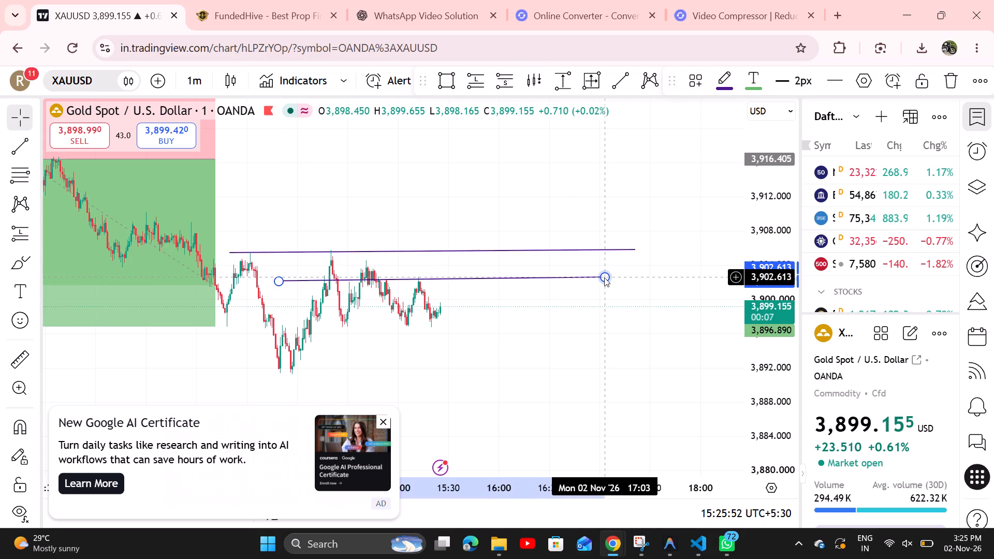
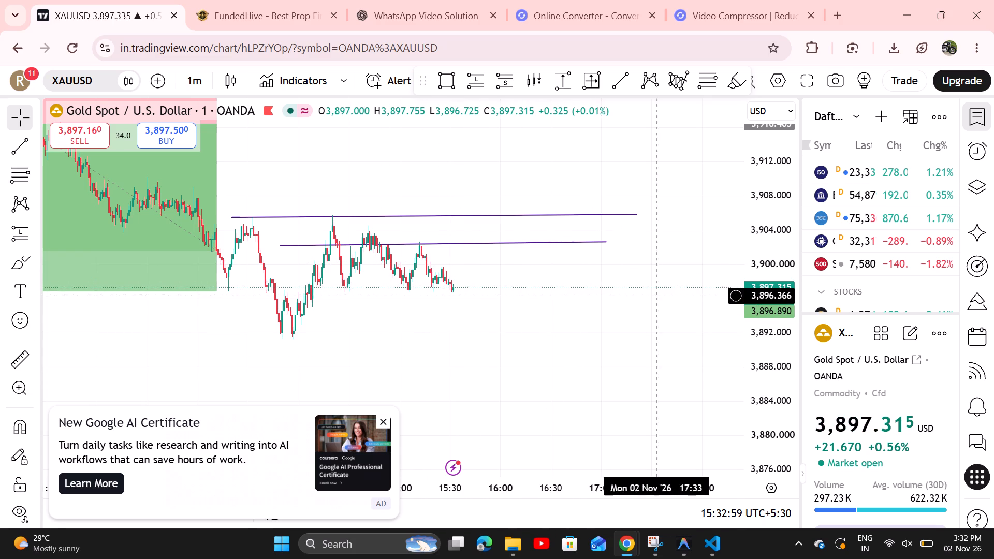
# Draw a horizontal line on the XAUUSD chart at 3,896.902, along the recent lows.
pyautogui.click(736, 291)
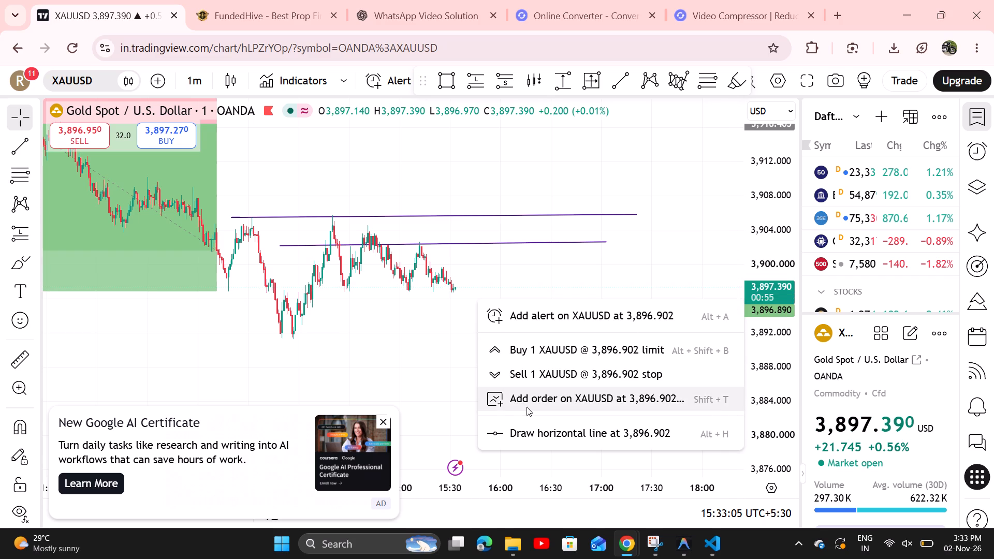
pyautogui.click(520, 428)
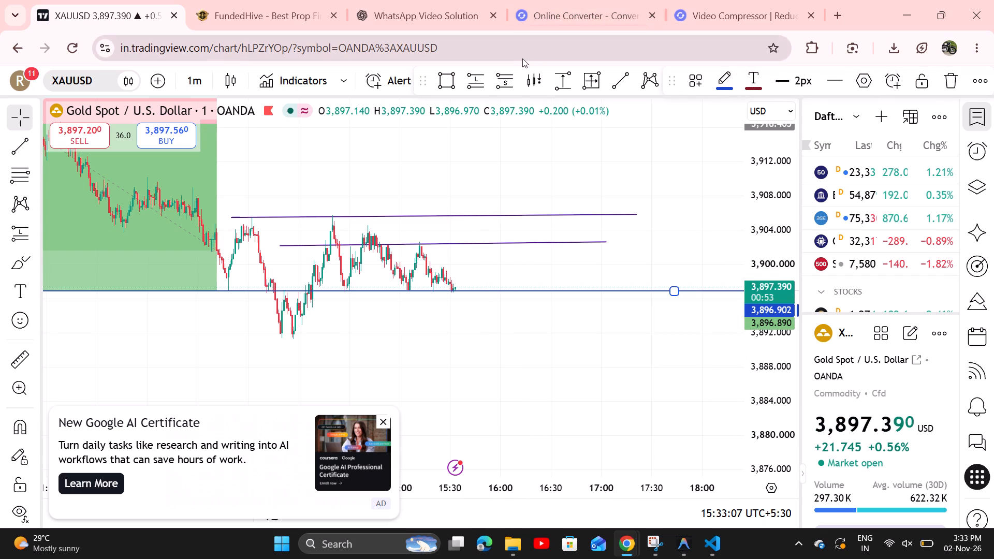
# Add a long position projection at the latest candle with entry at about 3,896.99 and extend its target to about 3,912.88.
pyautogui.click(474, 77)
pyautogui.click(453, 290)
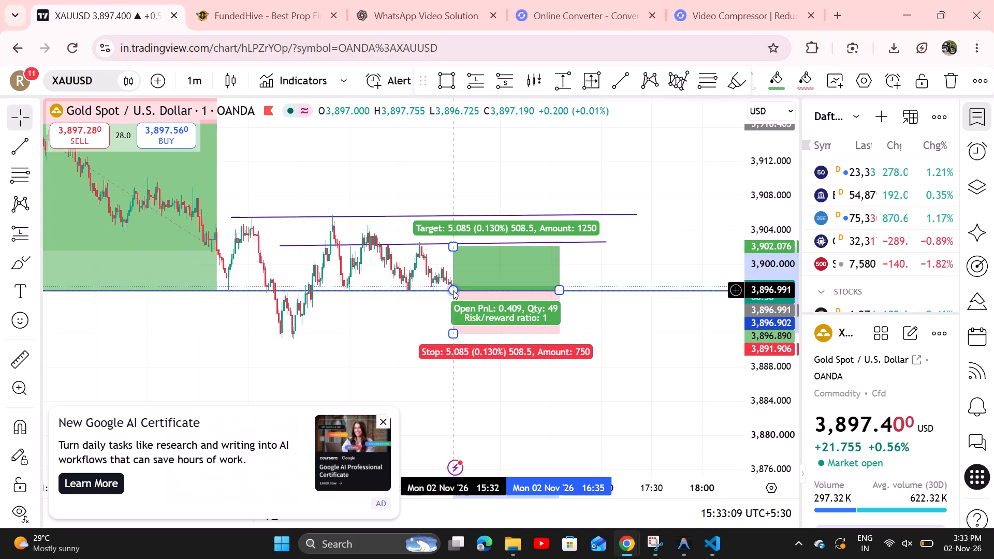
pyautogui.moveTo(452, 182); pyautogui.dragTo(454, 161)
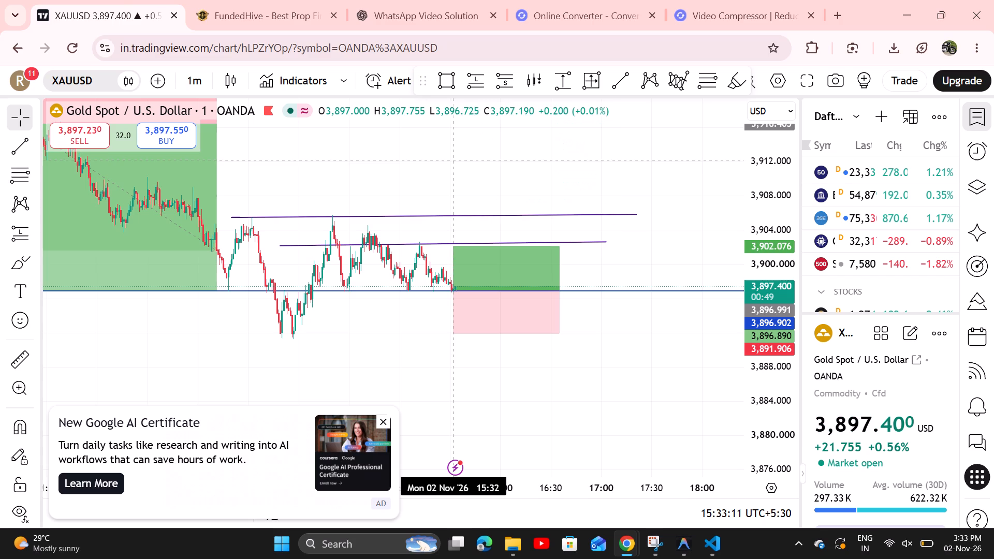
pyautogui.moveTo(454, 248); pyautogui.dragTo(458, 157)
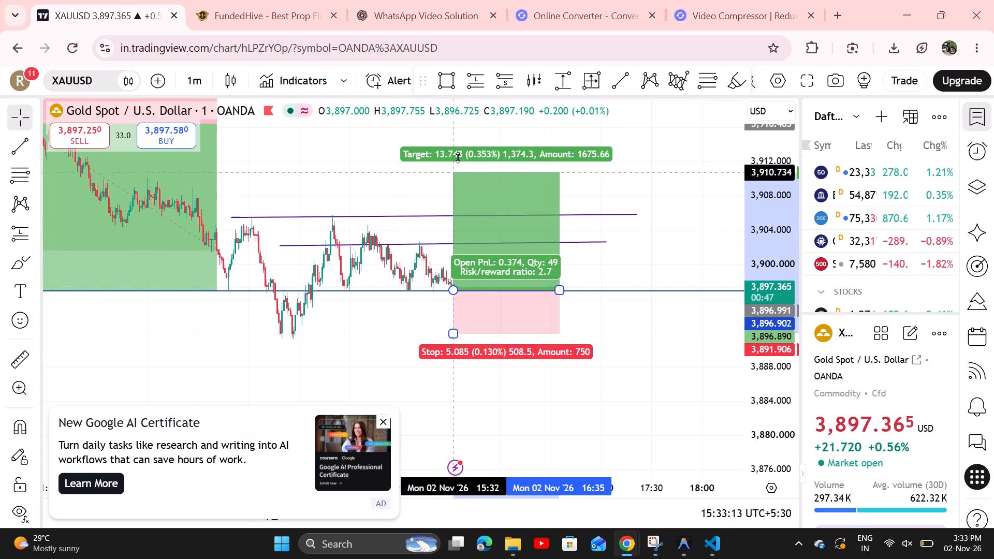
pyautogui.moveTo(458, 157); pyautogui.dragTo(457, 154)
pyautogui.click(372, 197)
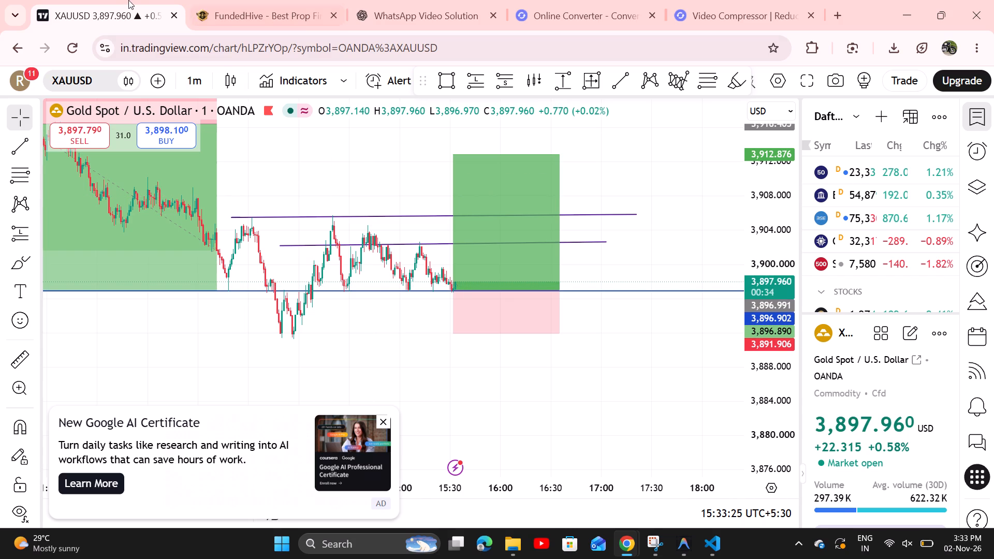
# Switch to the FundedHive site and log in to reach the account dashboard.
pyautogui.click(209, 2)
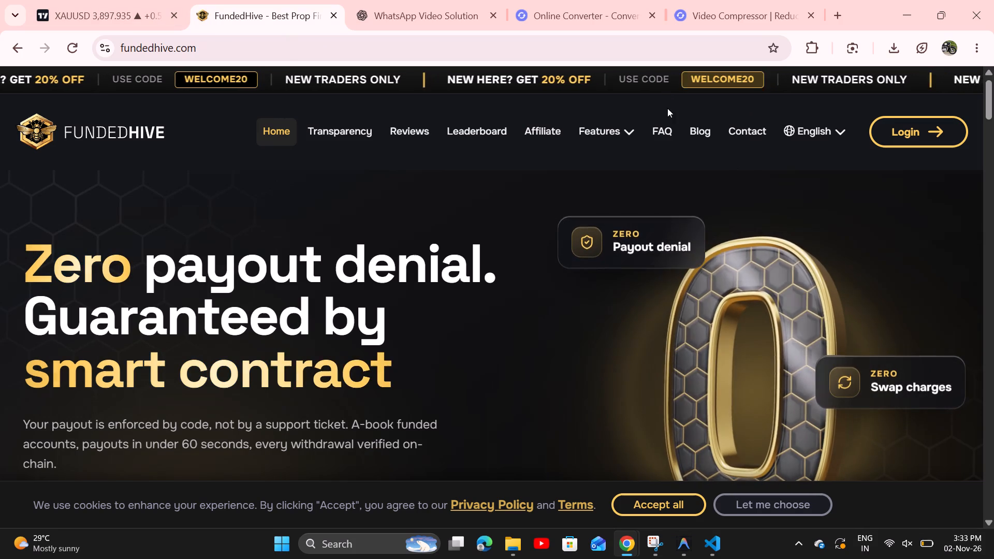
pyautogui.click(894, 128)
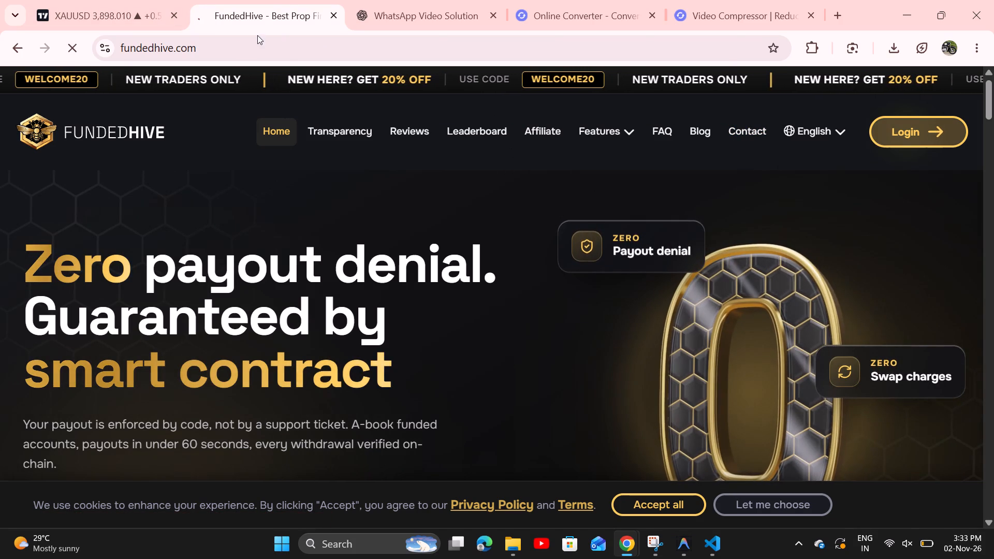
# Back on the TradingView chart, tighten the long position's stop level to about 3,893.33.
pyautogui.click(109, 0)
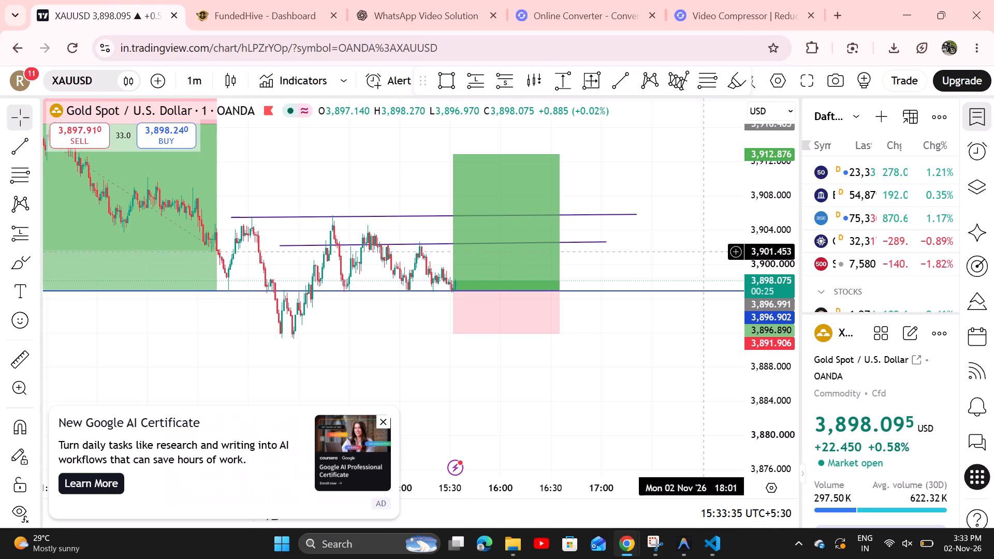
pyautogui.moveTo(454, 334); pyautogui.dragTo(453, 321)
pyautogui.click(386, 352)
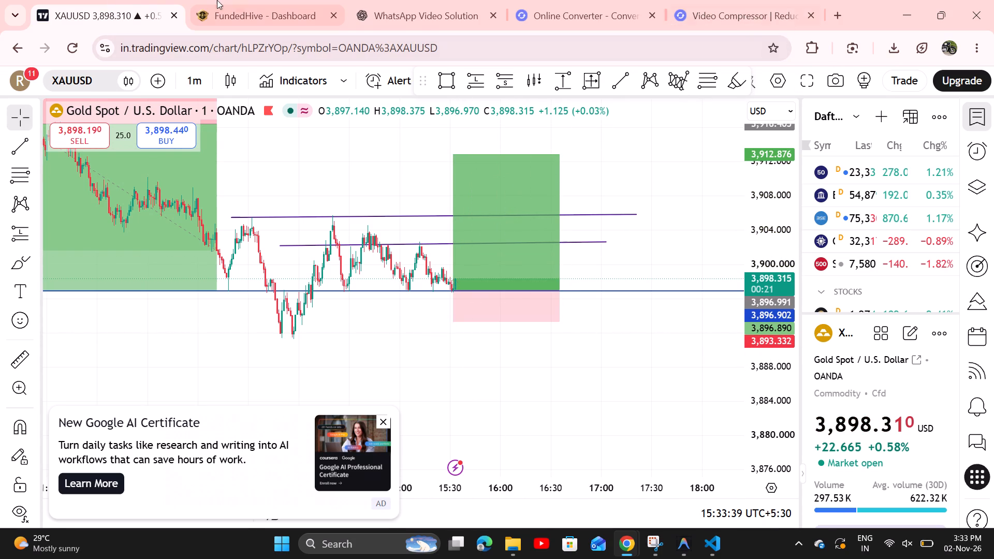
# From the FundedHive dashboard, open the Web Trader with its XAUUSD chart and order form.
pyautogui.click(213, 0)
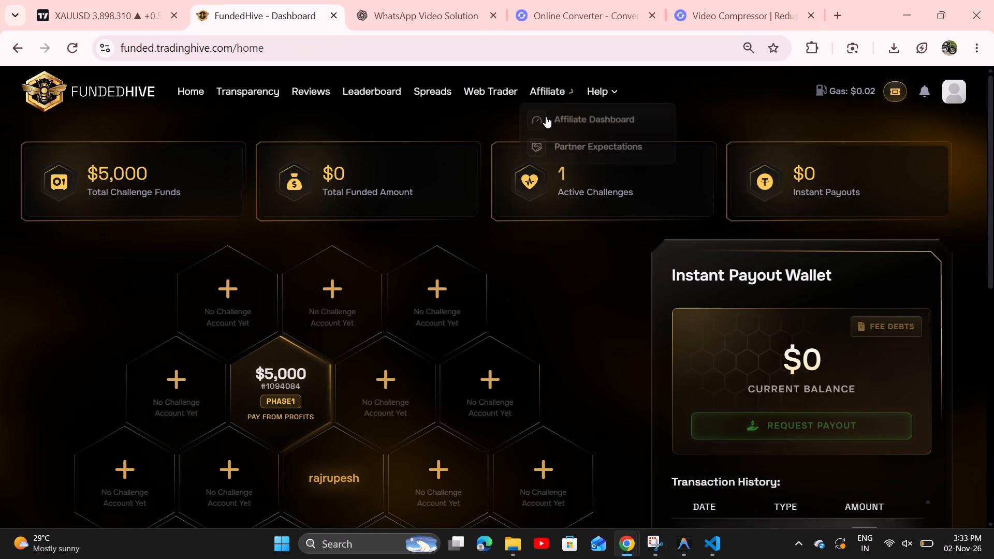
pyautogui.click(491, 95)
pyautogui.click(59, 0)
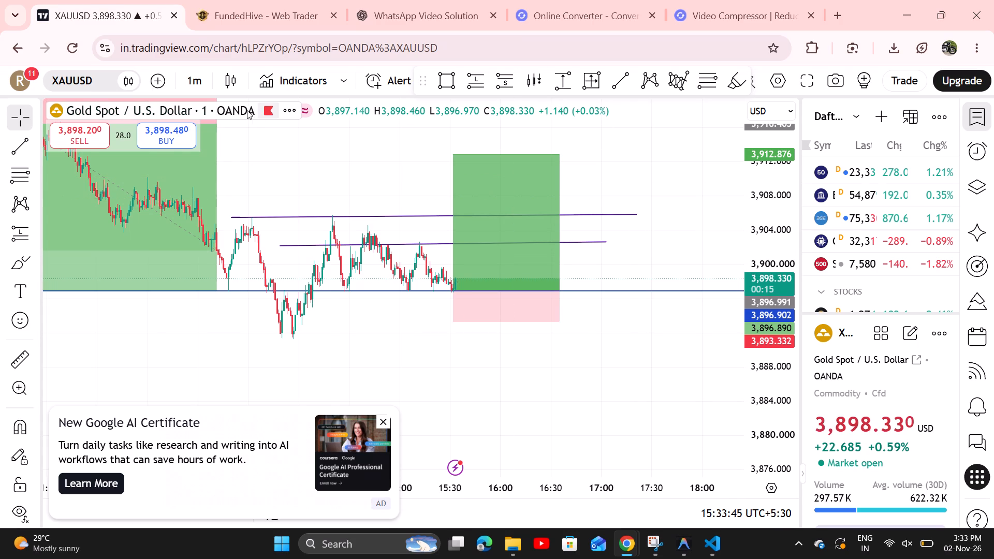
pyautogui.moveTo(354, 175); pyautogui.dragTo(346, 189)
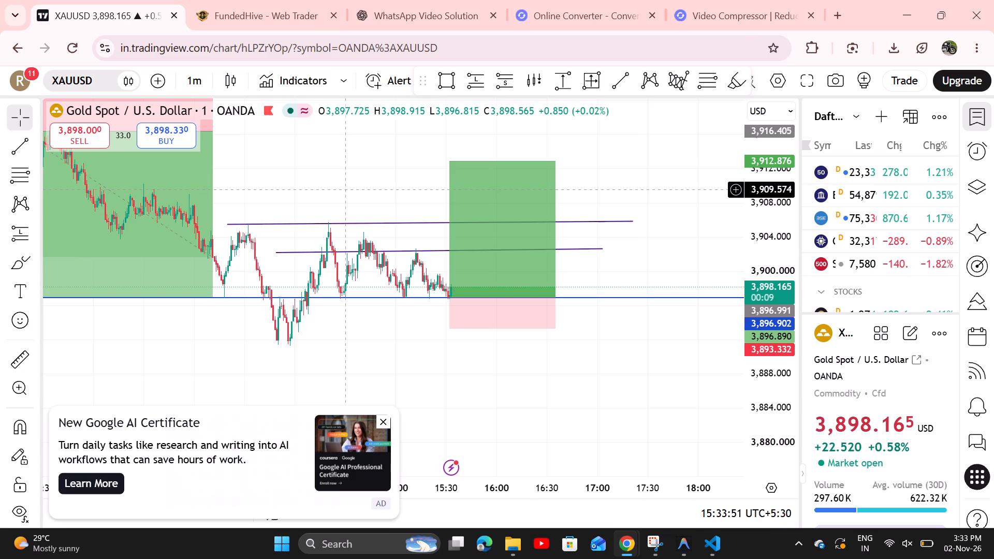
pyautogui.click(278, 0)
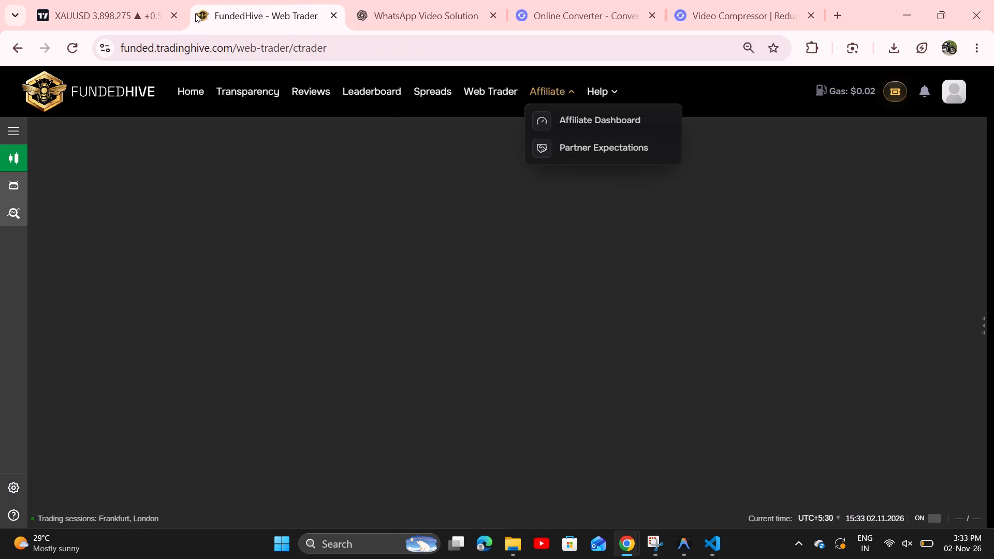
pyautogui.click(99, 0)
pyautogui.click(261, 0)
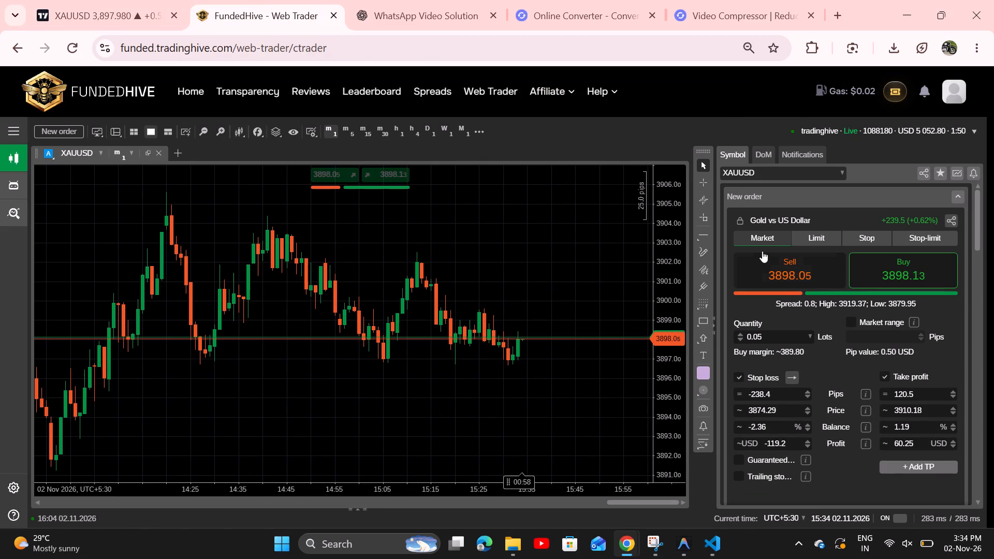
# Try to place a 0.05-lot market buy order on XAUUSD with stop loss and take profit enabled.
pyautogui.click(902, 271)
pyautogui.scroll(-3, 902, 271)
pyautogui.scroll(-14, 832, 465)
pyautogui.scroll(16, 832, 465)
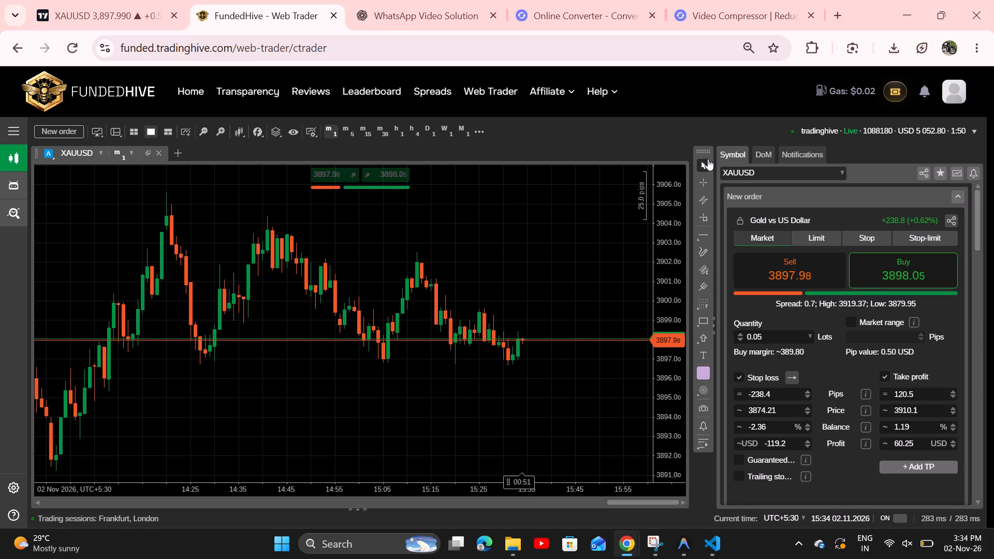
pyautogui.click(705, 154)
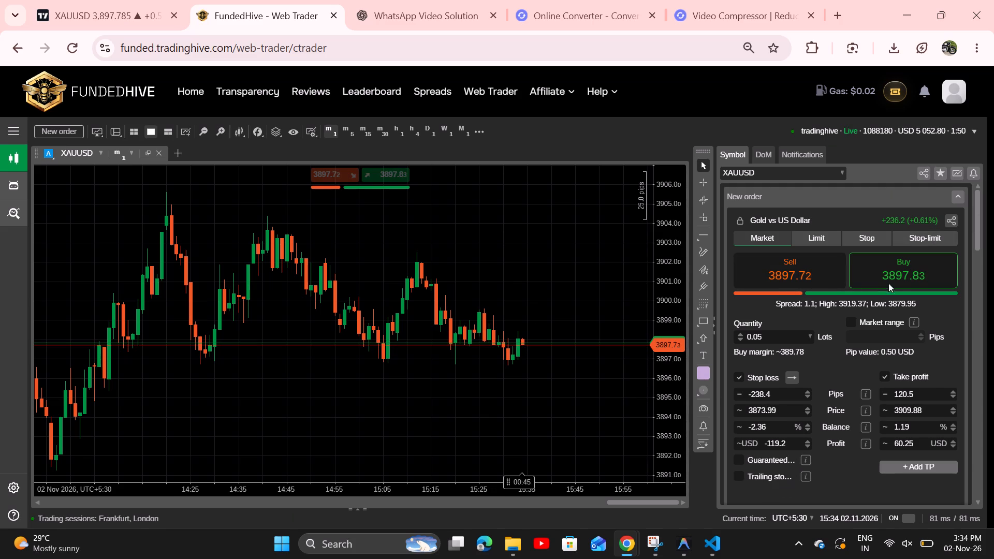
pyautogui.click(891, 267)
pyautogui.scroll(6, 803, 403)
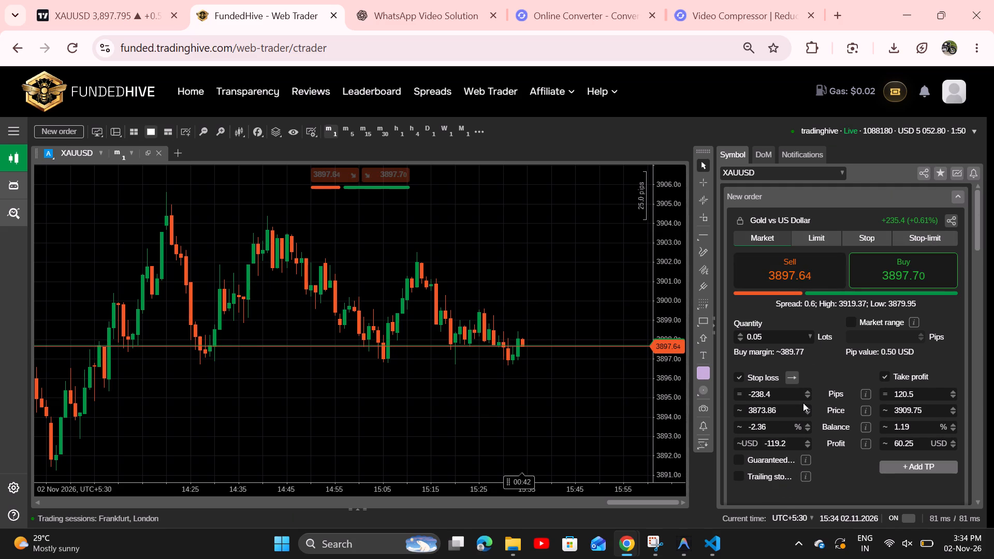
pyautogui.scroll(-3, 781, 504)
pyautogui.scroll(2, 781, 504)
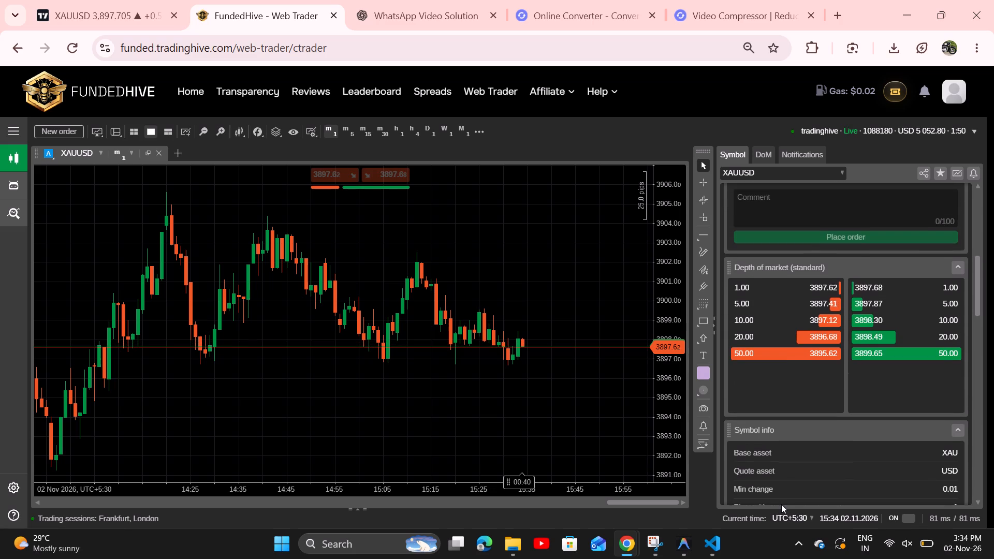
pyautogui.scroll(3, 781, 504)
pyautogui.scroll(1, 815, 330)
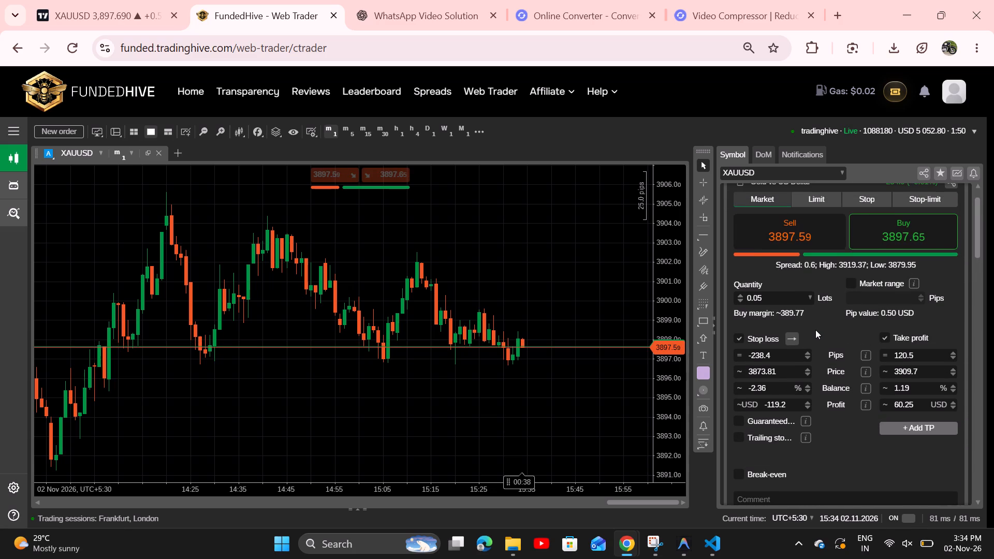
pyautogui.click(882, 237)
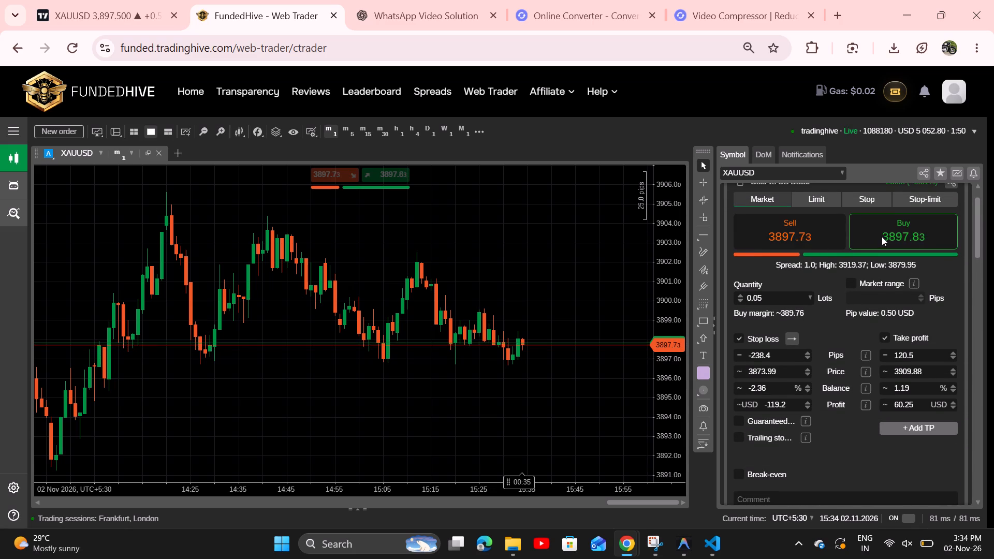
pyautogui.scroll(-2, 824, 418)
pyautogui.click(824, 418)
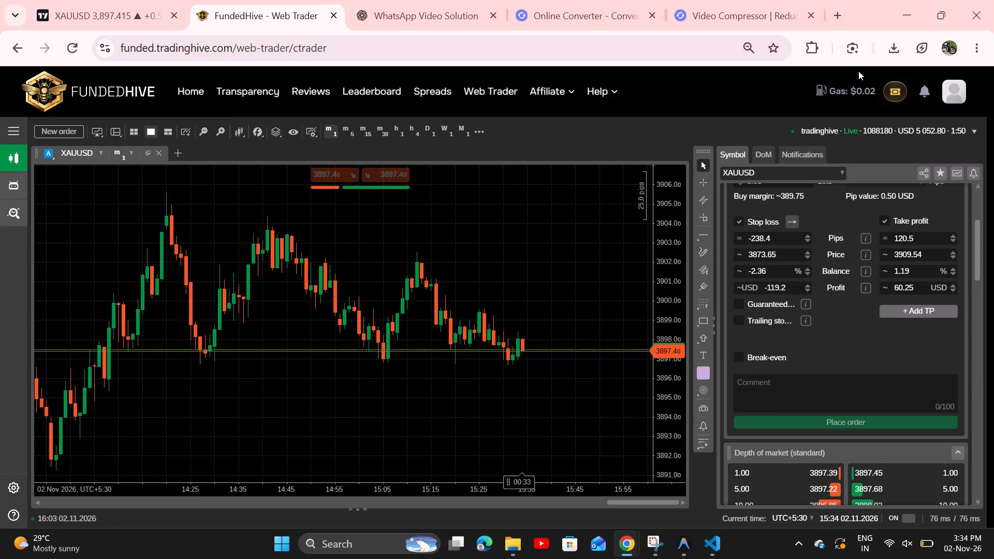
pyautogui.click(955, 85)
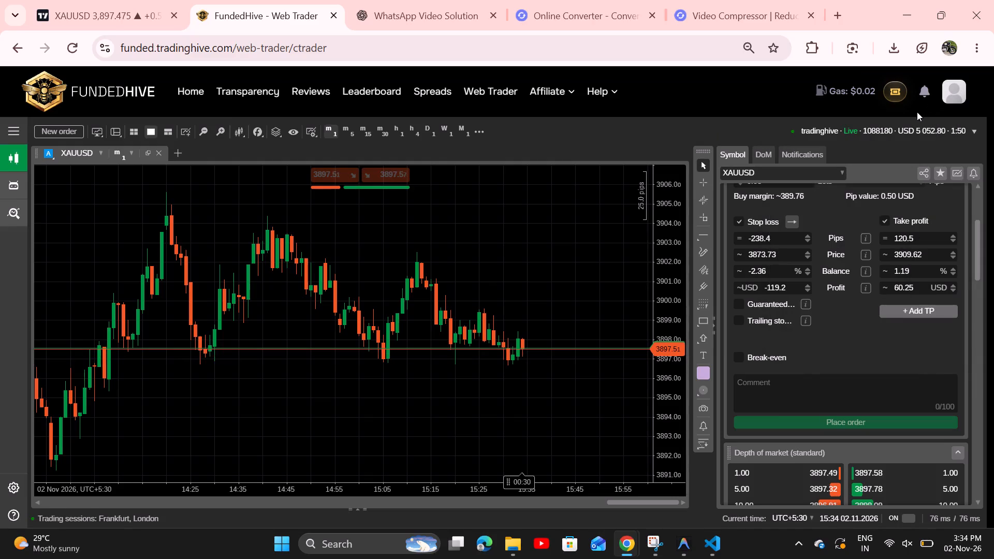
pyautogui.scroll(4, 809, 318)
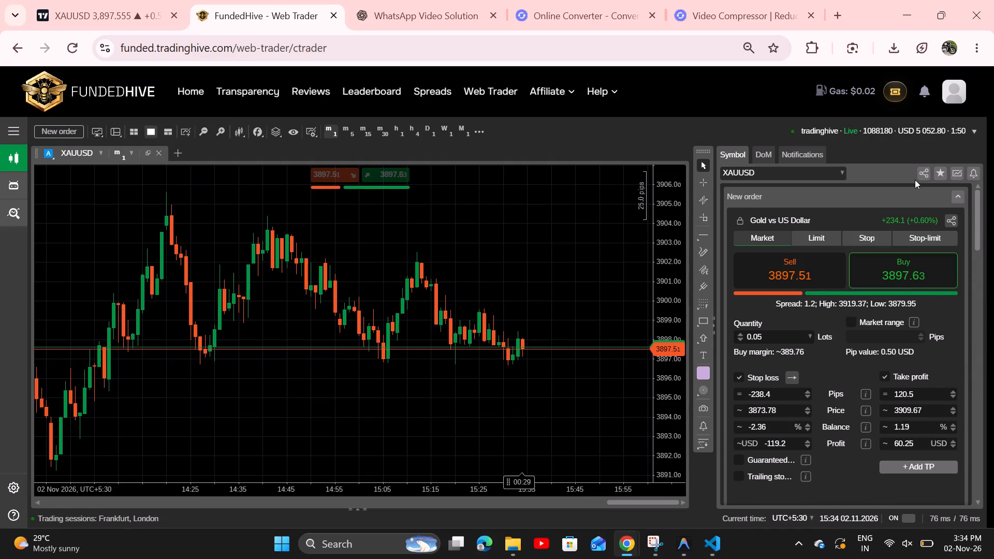
# Open the $5,000 Pay From Profits challenge account from the dashboard and review its objectives, statistics and deals history.
pyautogui.click(182, 85)
pyautogui.scroll(-7, 398, 363)
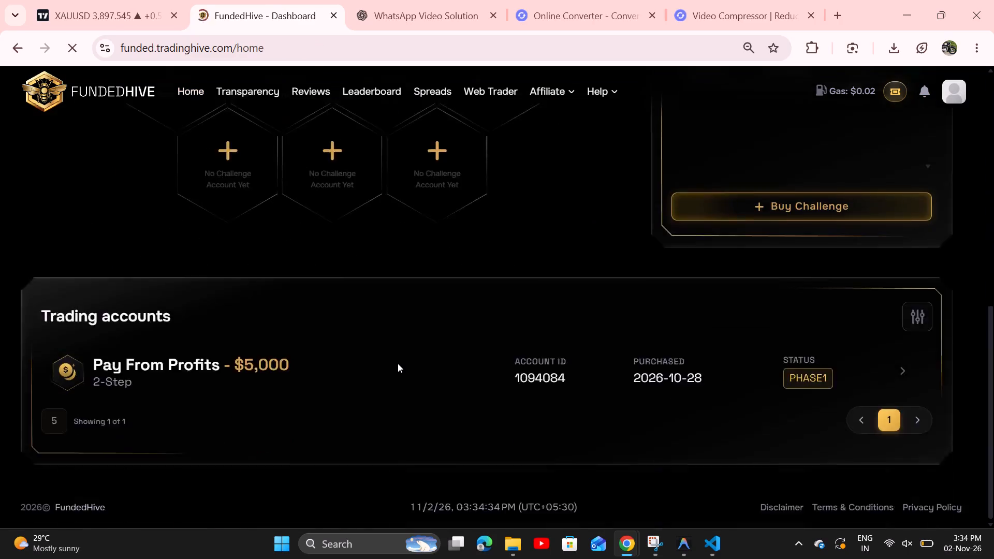
pyautogui.click(375, 360)
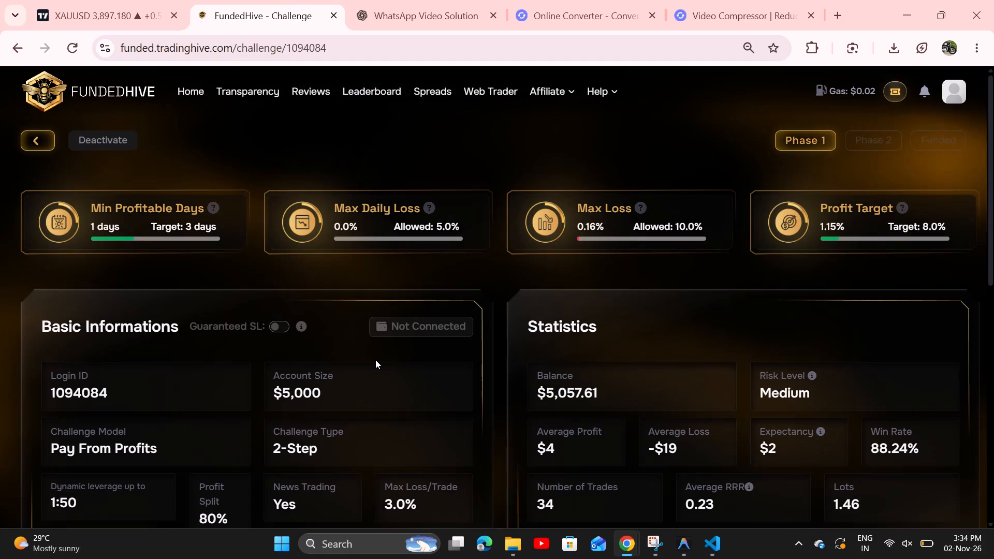
pyautogui.scroll(2, 375, 360)
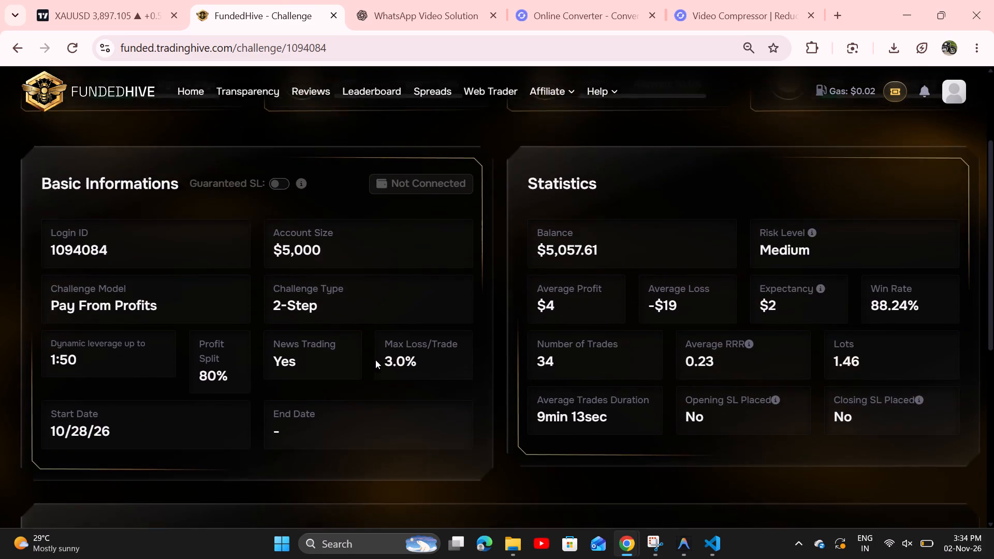
pyautogui.scroll(1, 375, 360)
pyautogui.scroll(-4, 520, 303)
pyautogui.scroll(2, 520, 303)
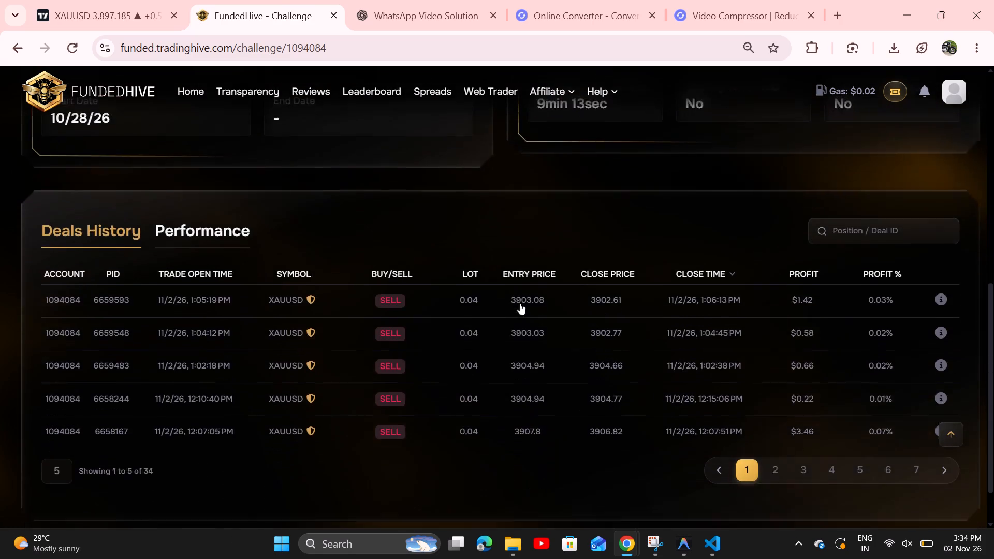
pyautogui.scroll(9, 520, 303)
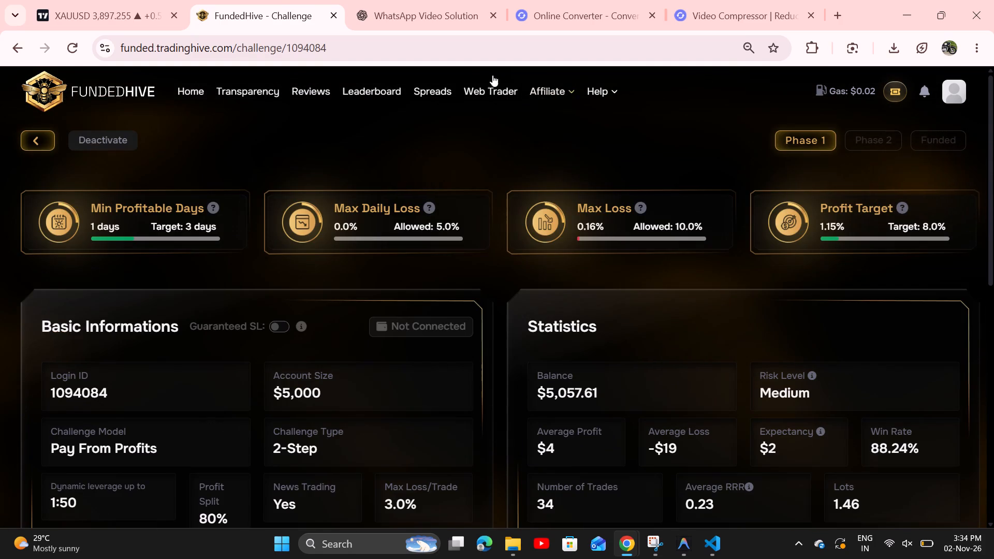
# Reopen the Web Trader and try again to place the 0.05-lot XAUUSD market buy order.
pyautogui.click(488, 85)
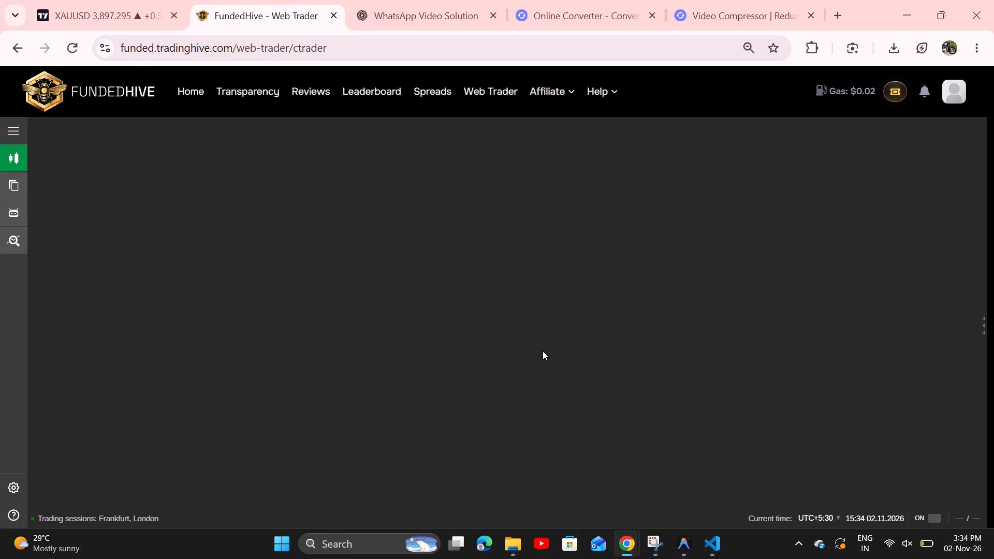
pyautogui.click(543, 351)
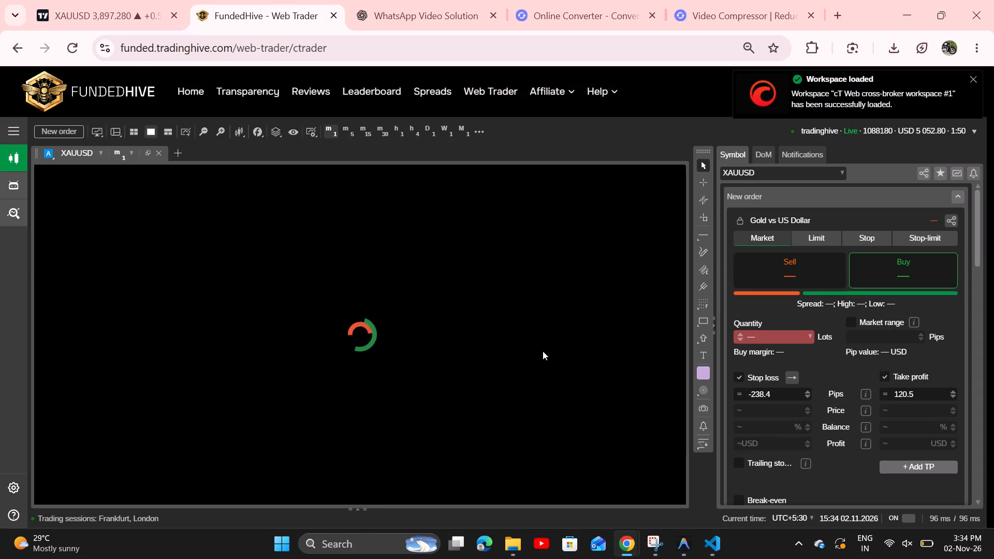
pyautogui.click(898, 268)
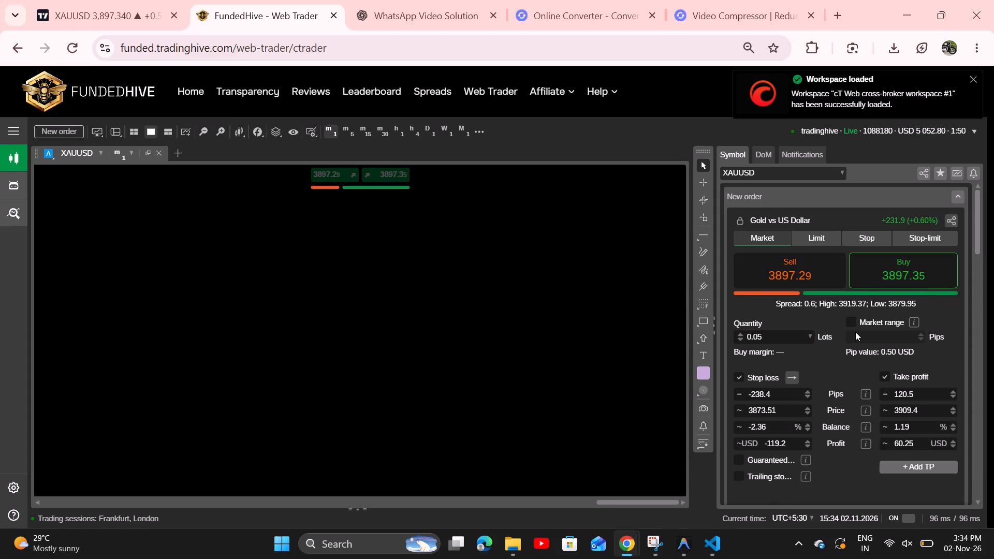
pyautogui.scroll(-3, 855, 332)
pyautogui.scroll(-2, 833, 382)
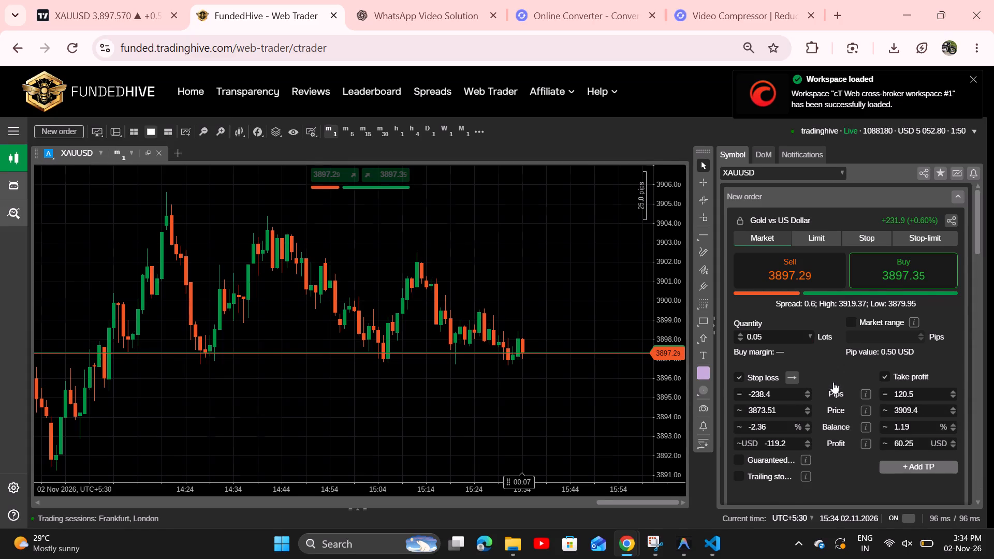
pyautogui.scroll(2, 833, 382)
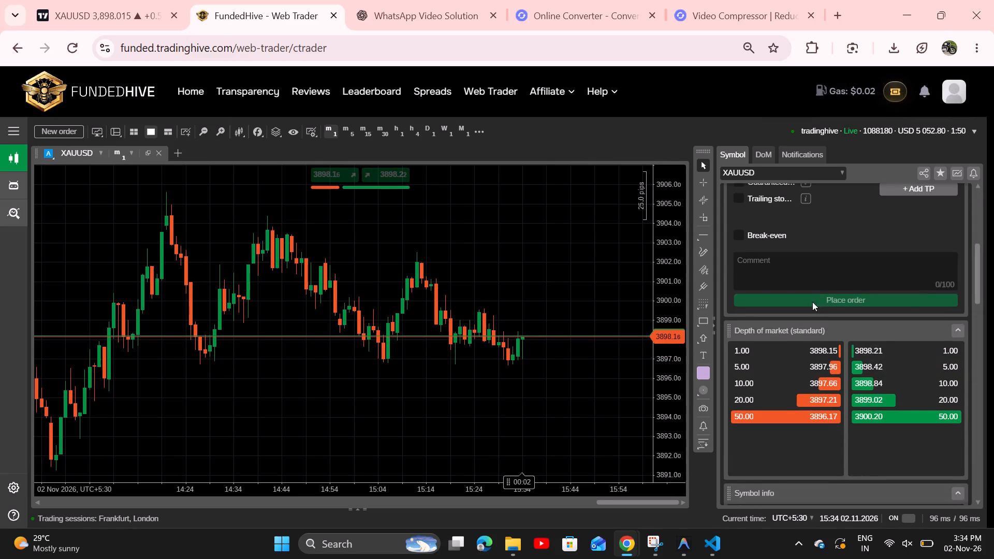
pyautogui.click(811, 295)
pyautogui.scroll(6, 671, 290)
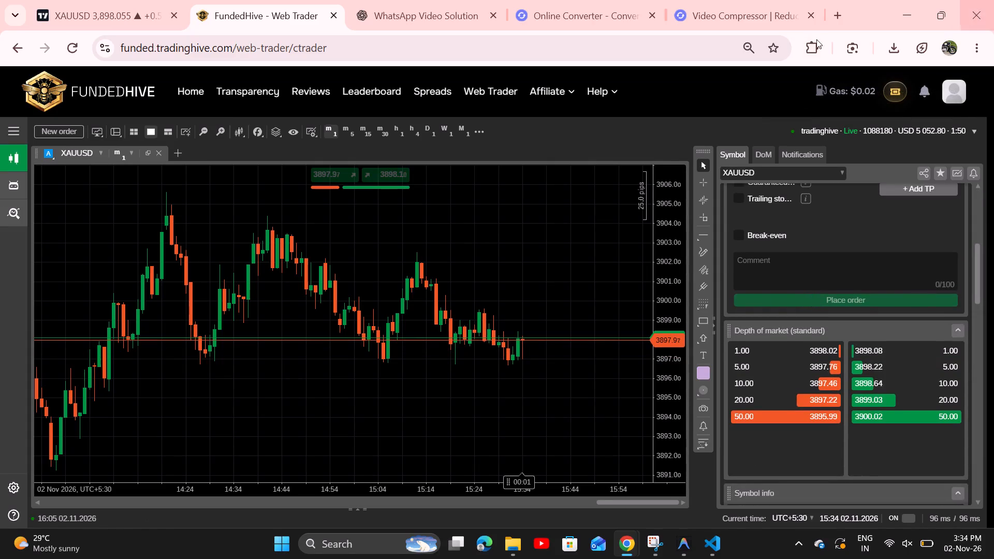
# Open the FundedHive user profile menu.
pyautogui.click(946, 94)
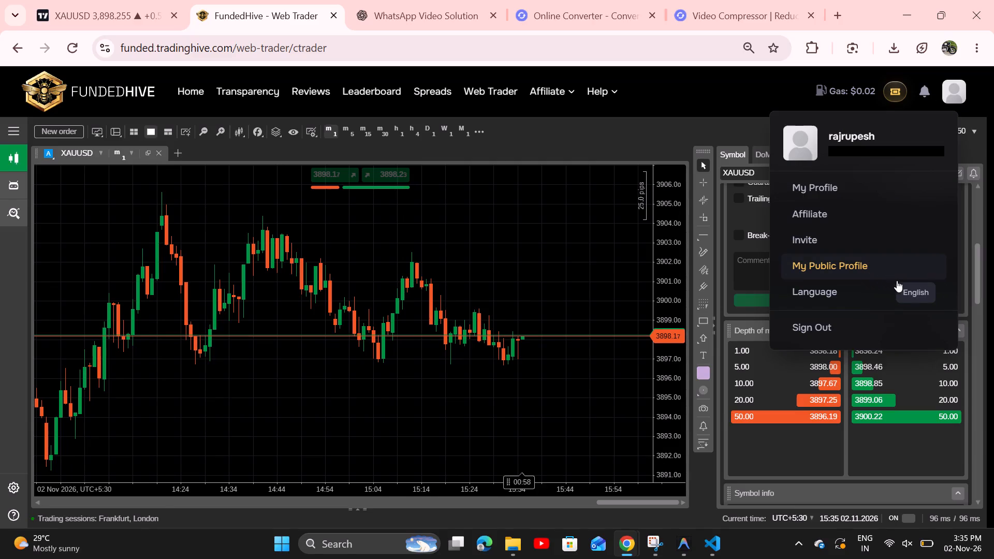
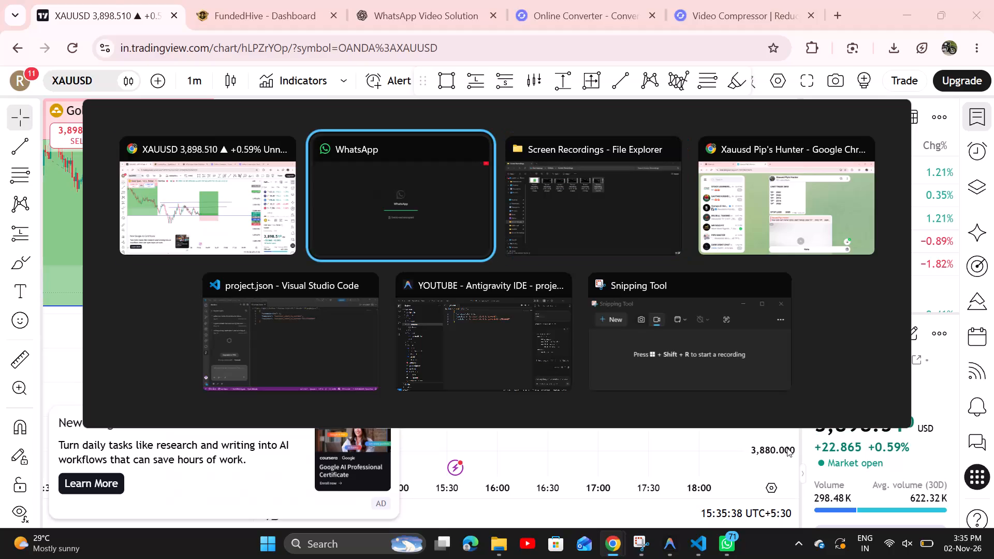
# Return to the TradingView window showing the XAUUSD one-minute chart instead of switching to WhatsApp.
pyautogui.hotkey('alt', 'Left')
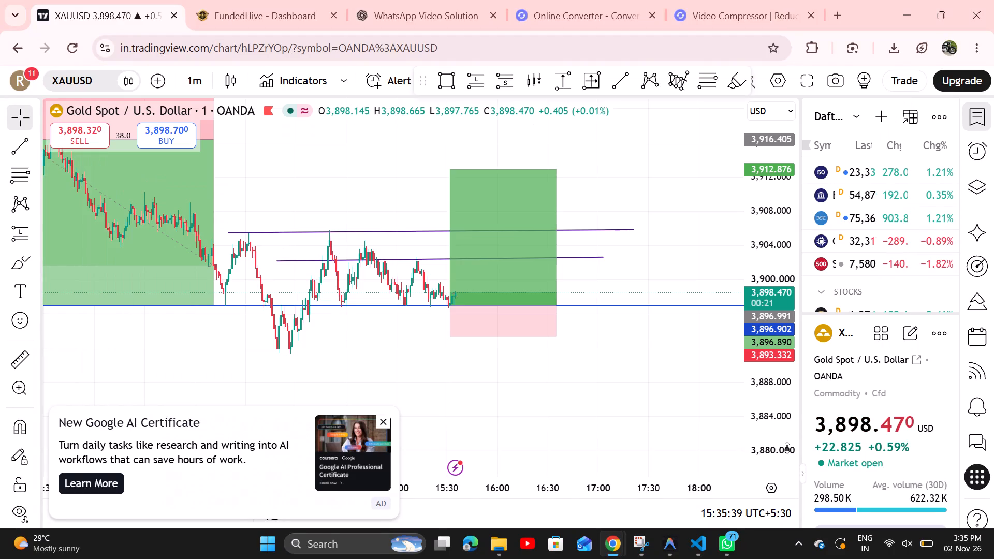
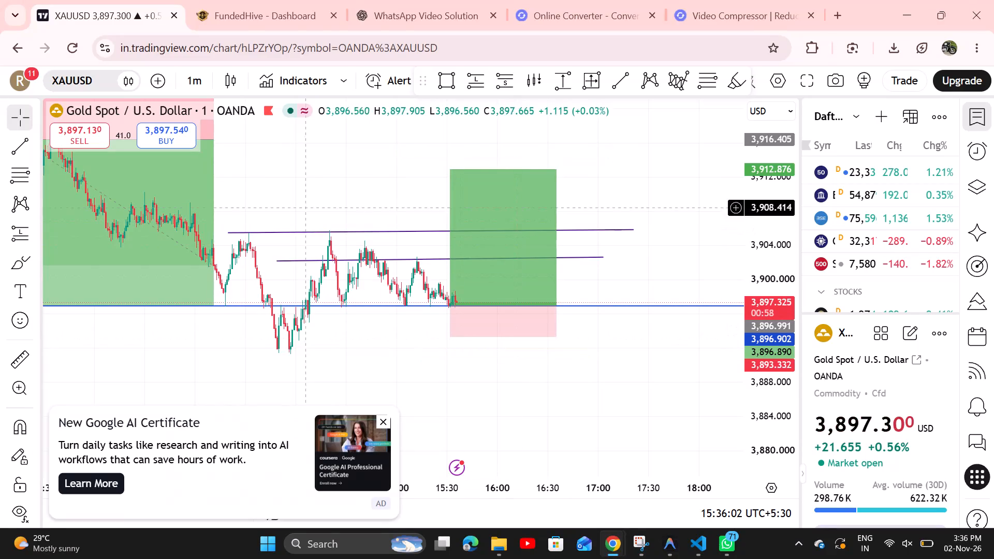
# Return to the FundedHive dashboard, reopen the Web Trader and try again to place the 0.05-lot XAUUSD market buy order.
pyautogui.click(268, 16)
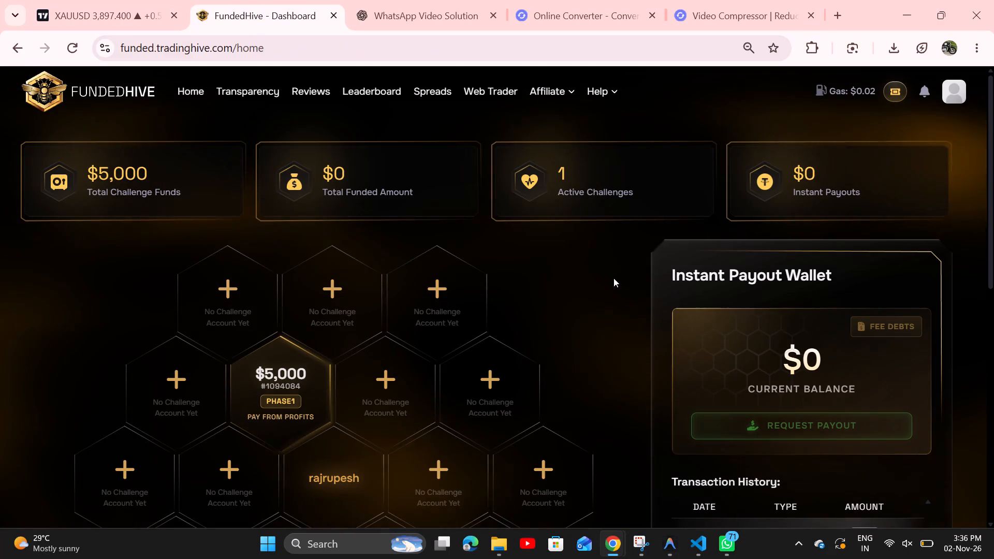
pyautogui.click(489, 87)
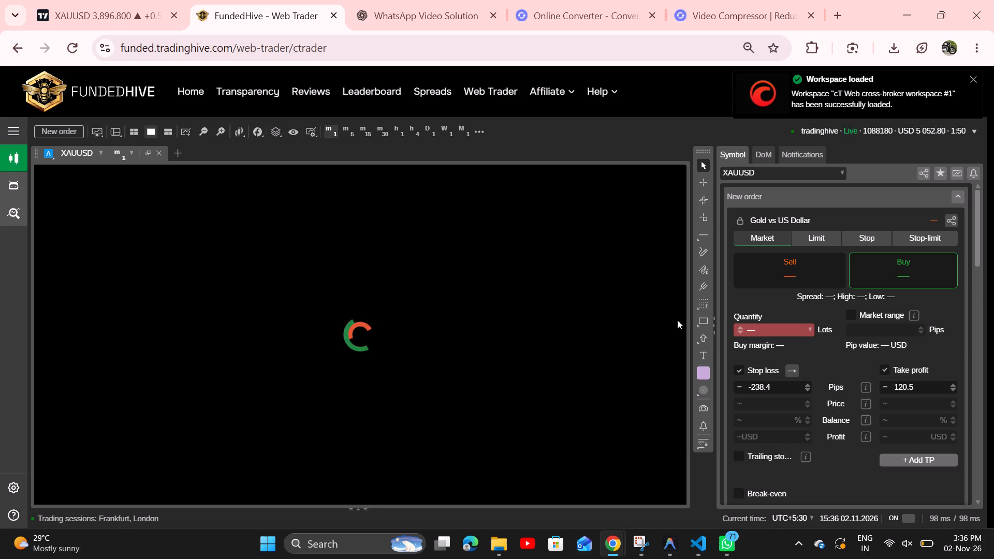
pyautogui.scroll(-1, 822, 357)
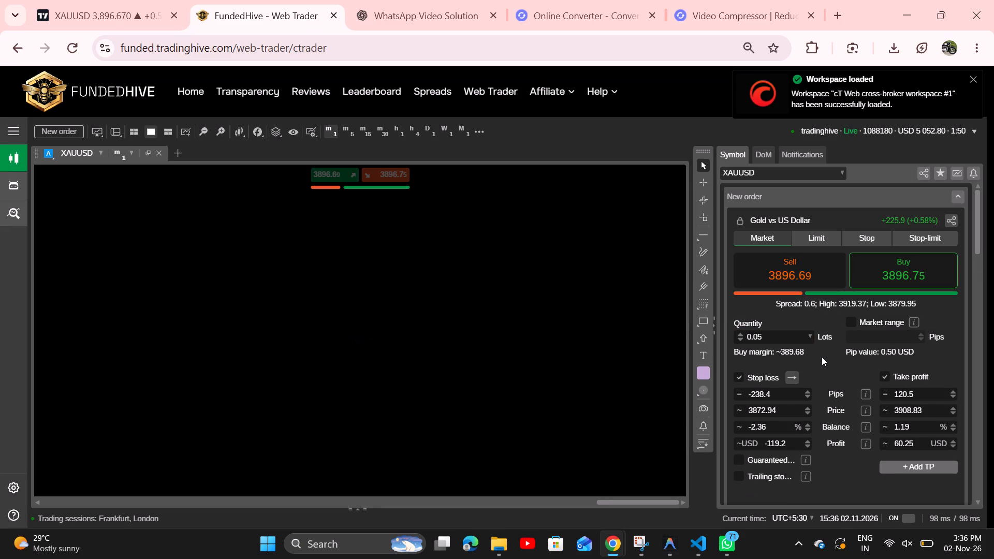
pyautogui.scroll(-2, 822, 357)
pyautogui.scroll(-3, 831, 448)
pyautogui.scroll(2, 869, 405)
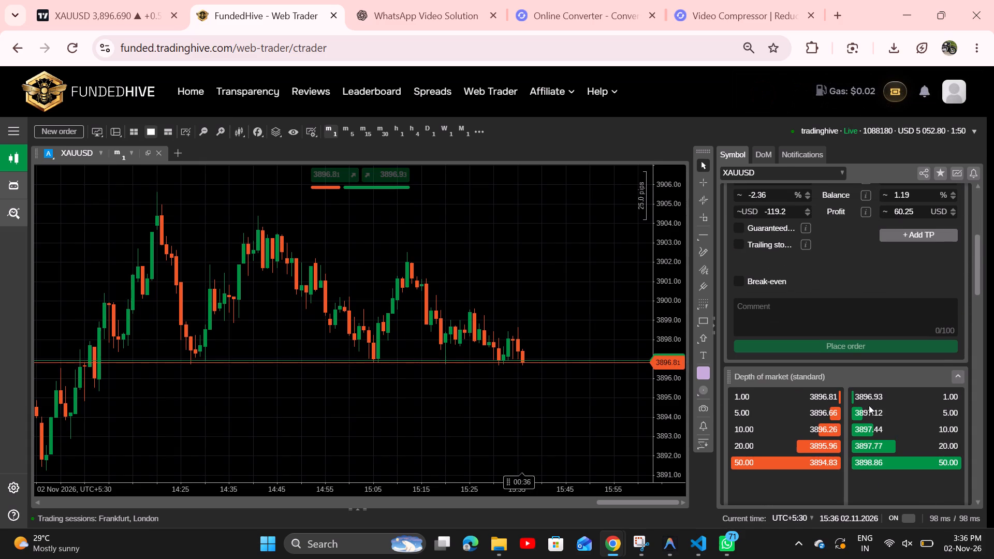
pyautogui.moveTo(830, 346); pyautogui.dragTo(808, 345)
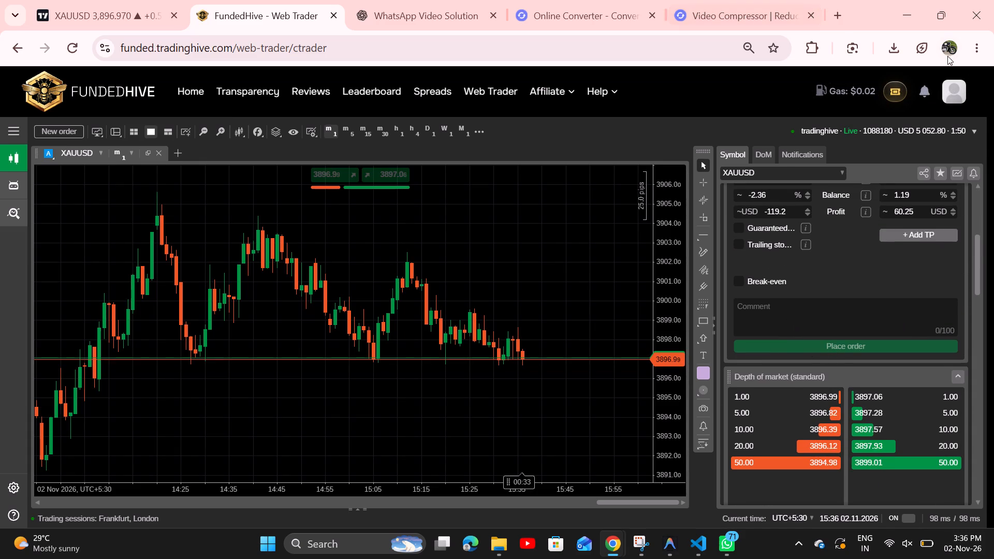
# Open a new blank browser tab.
pyautogui.click(836, 13)
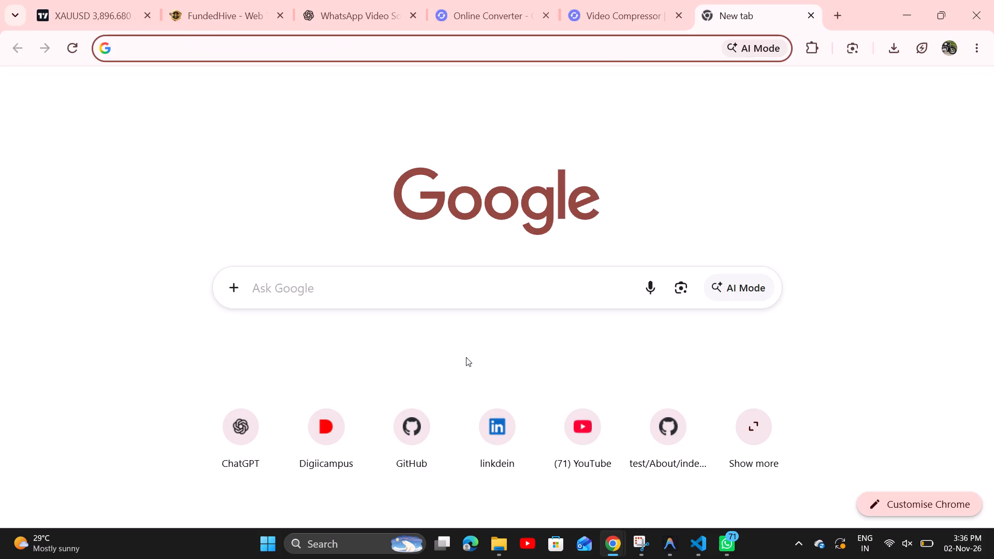
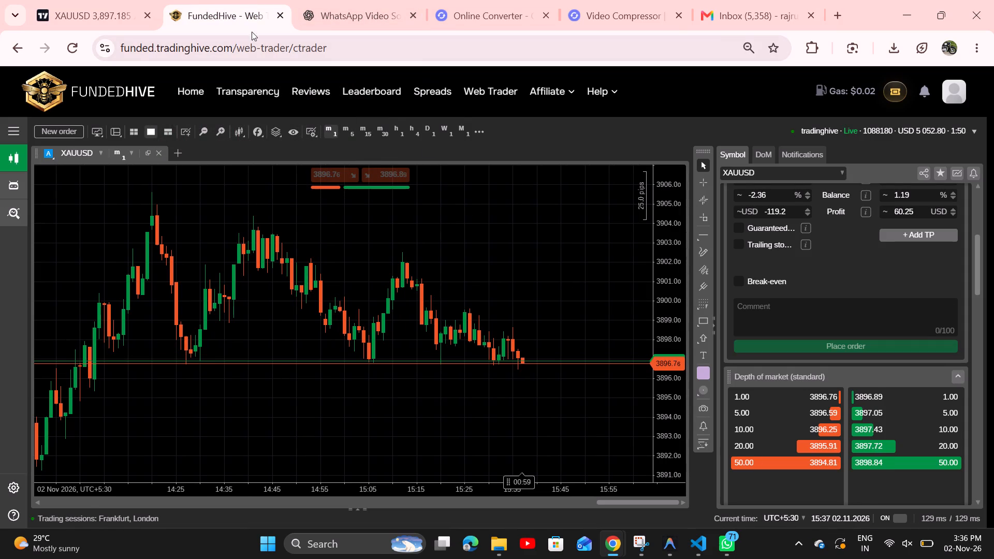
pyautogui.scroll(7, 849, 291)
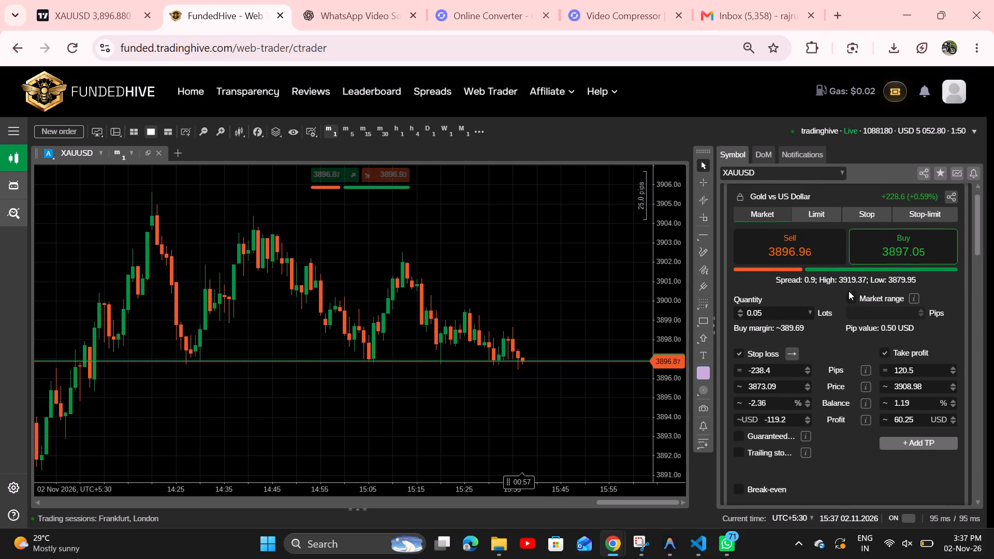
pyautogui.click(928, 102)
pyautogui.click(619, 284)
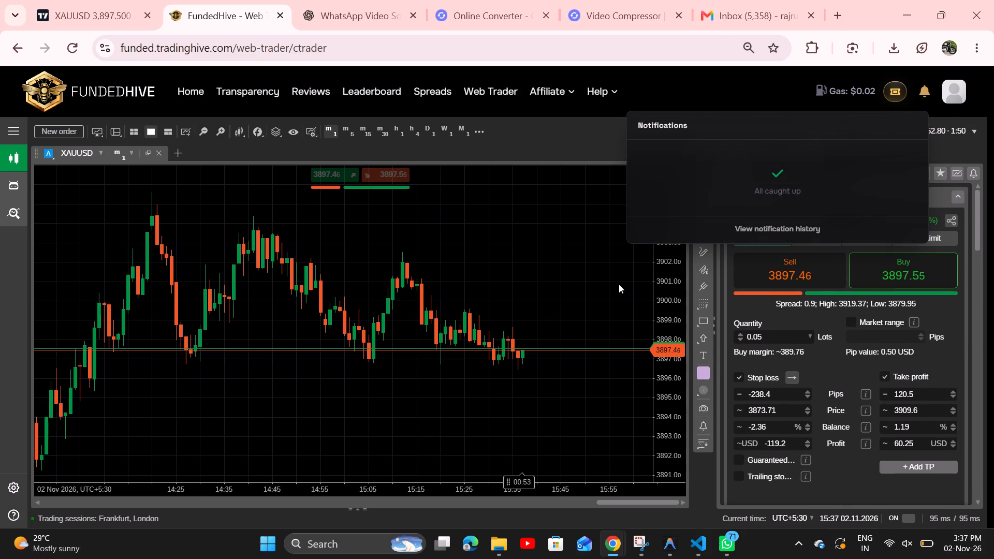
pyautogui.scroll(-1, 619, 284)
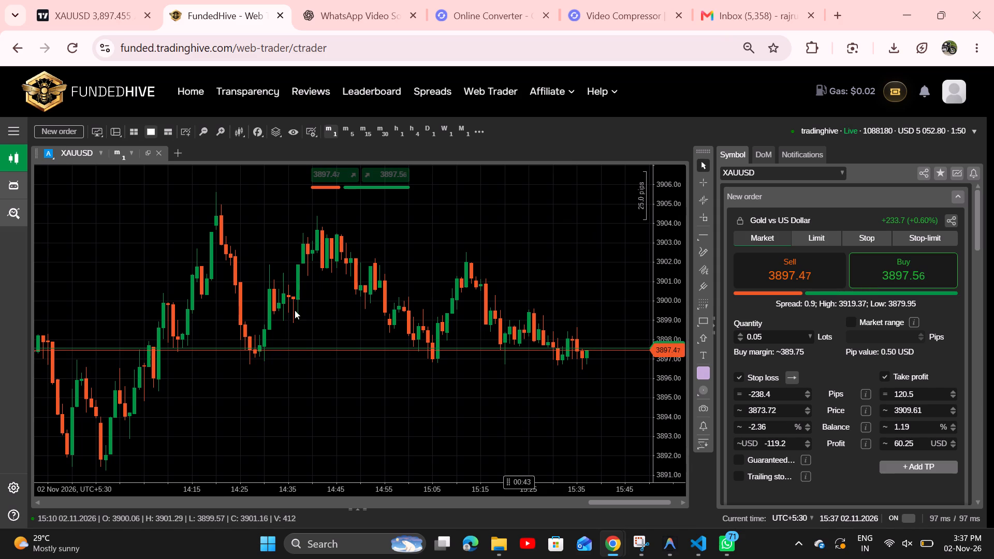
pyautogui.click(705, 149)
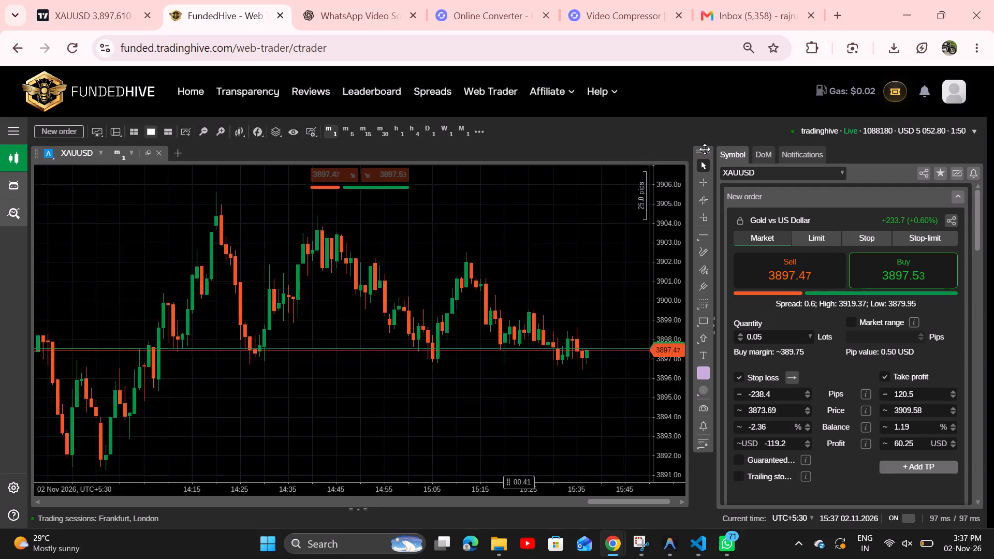
# Switch the Web Trader to the second tradinghive live netting account in the account list.
pyautogui.click(982, 138)
pyautogui.click(975, 135)
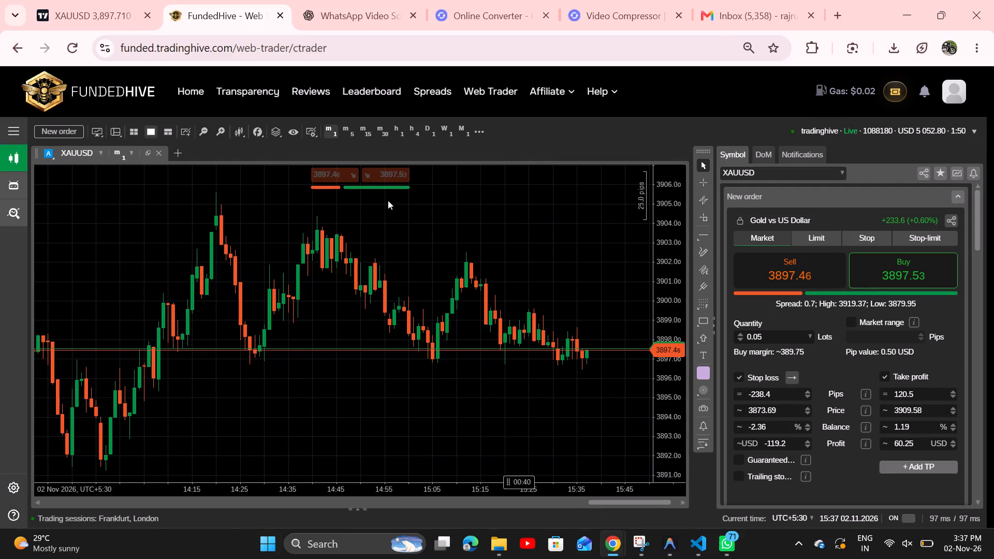
pyautogui.click(968, 130)
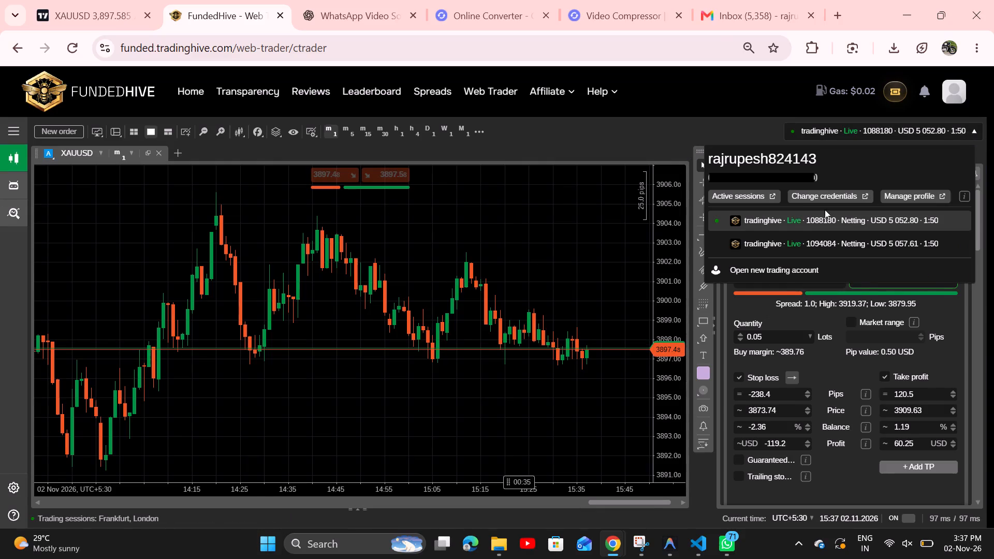
pyautogui.click(777, 249)
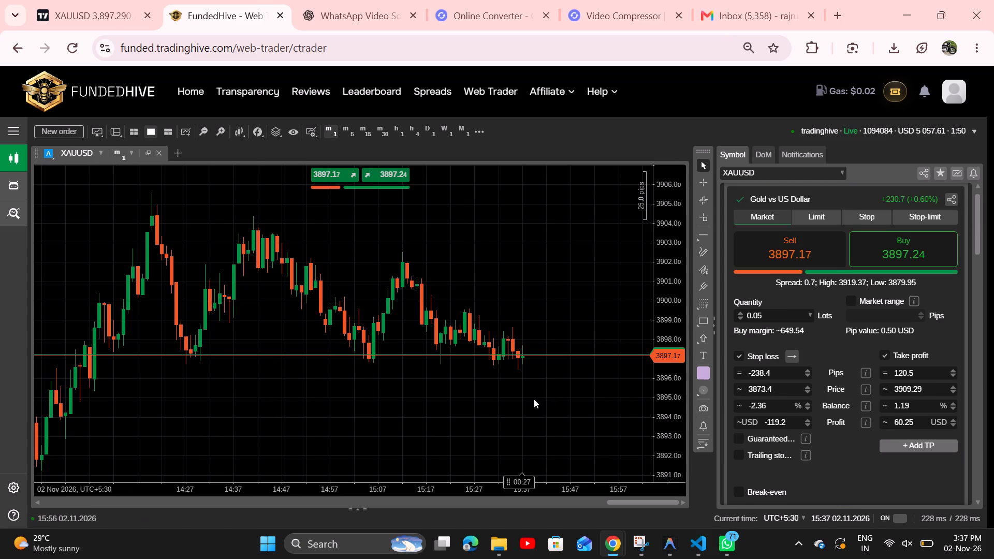
# Draw a horizontal line on the XAUUSD one-minute chart and position it just below the recent lows at about 3895.94.
pyautogui.moveTo(534, 400); pyautogui.dragTo(505, 414)
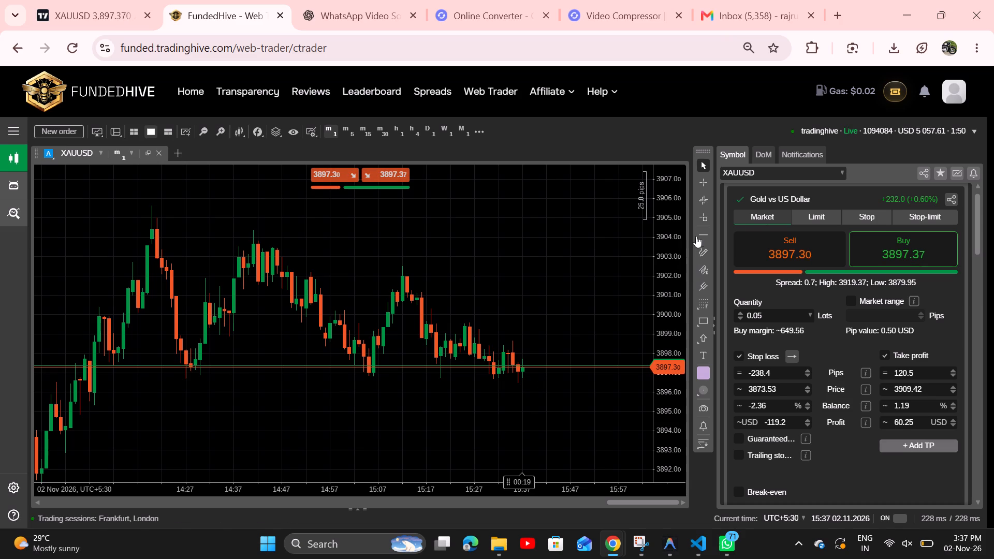
pyautogui.click(648, 253)
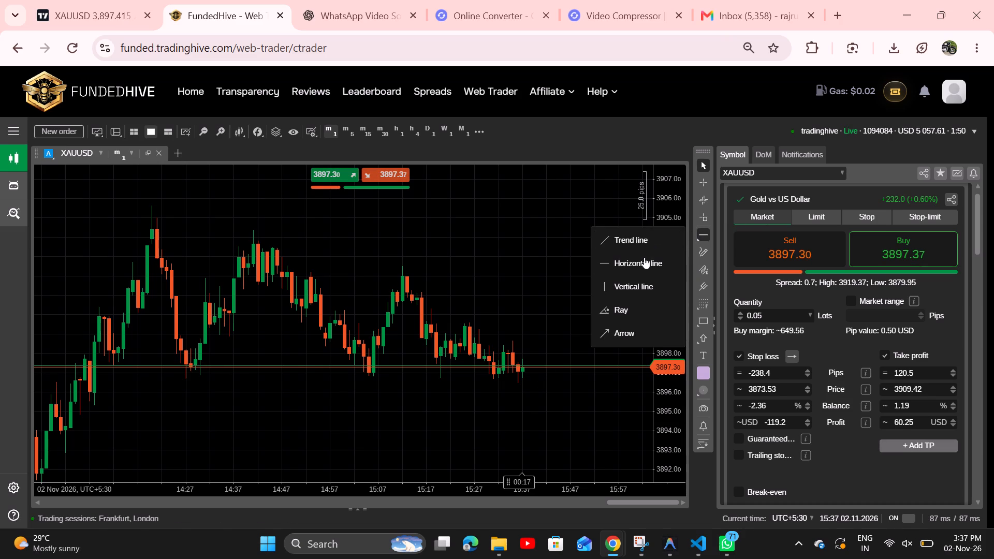
pyautogui.click(642, 258)
pyautogui.click(617, 370)
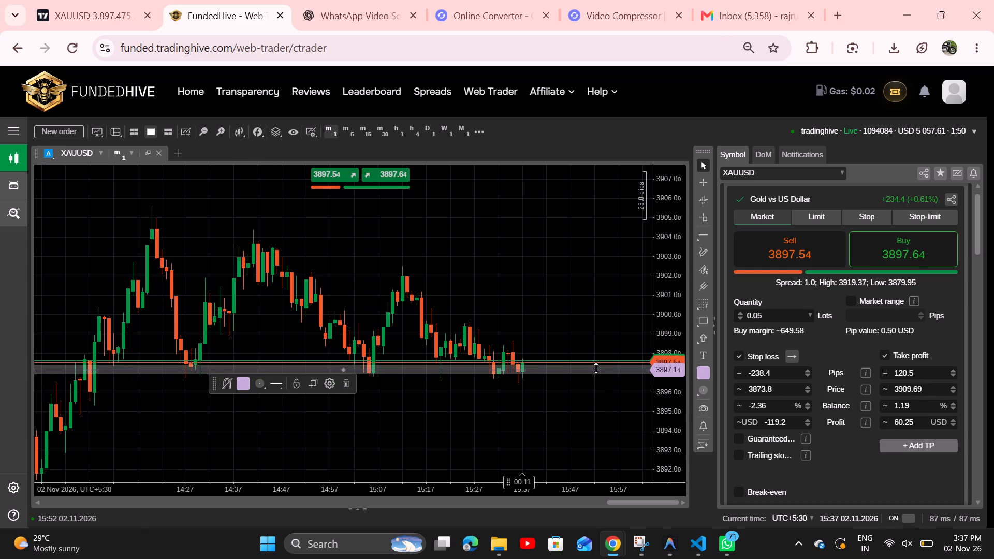
pyautogui.moveTo(584, 371); pyautogui.dragTo(584, 379)
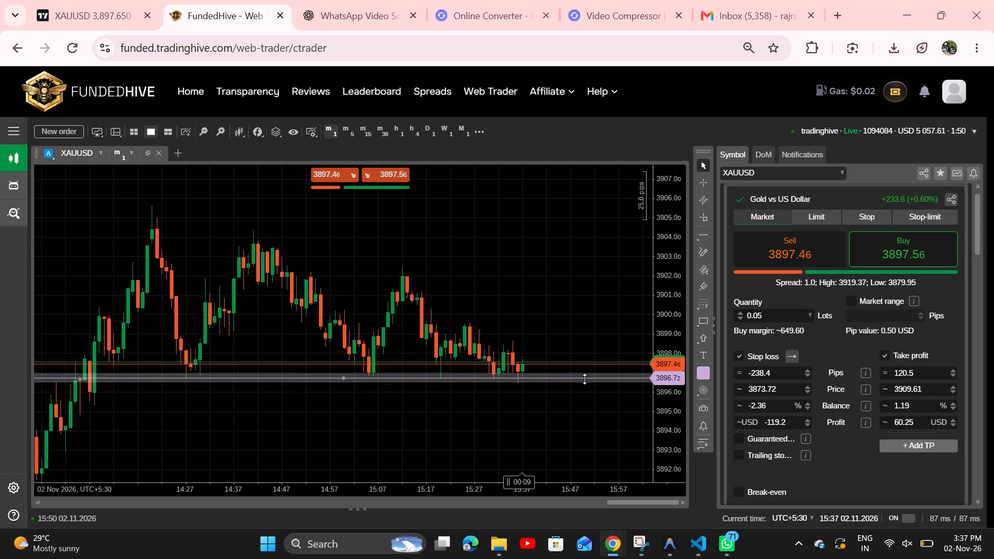
pyautogui.moveTo(584, 379); pyautogui.dragTo(584, 391)
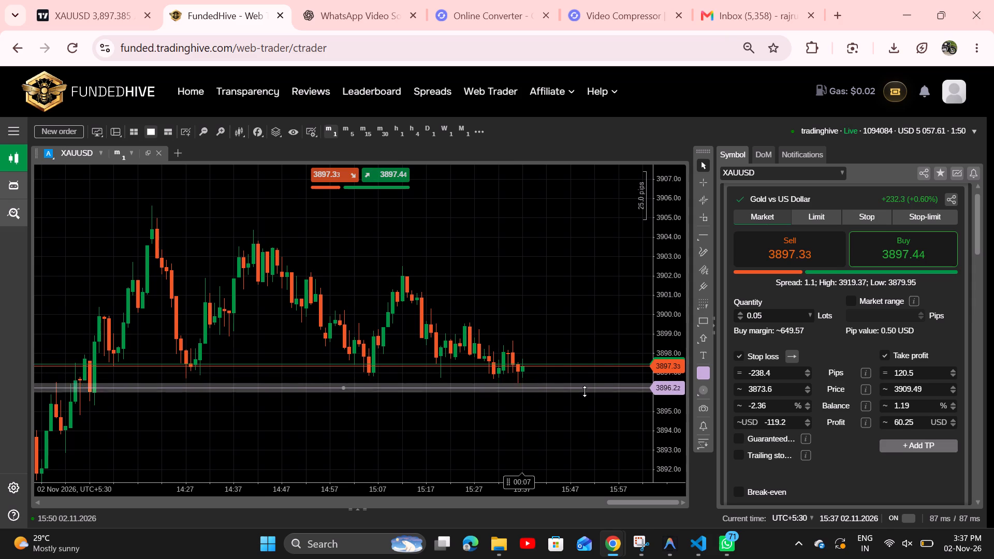
pyautogui.moveTo(584, 391); pyautogui.dragTo(588, 358)
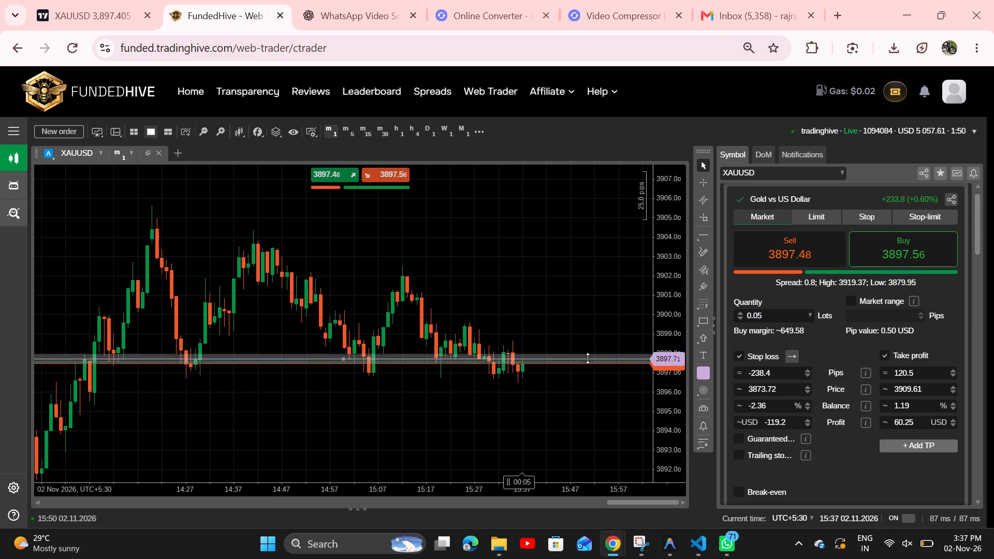
pyautogui.moveTo(588, 358); pyautogui.dragTo(583, 368)
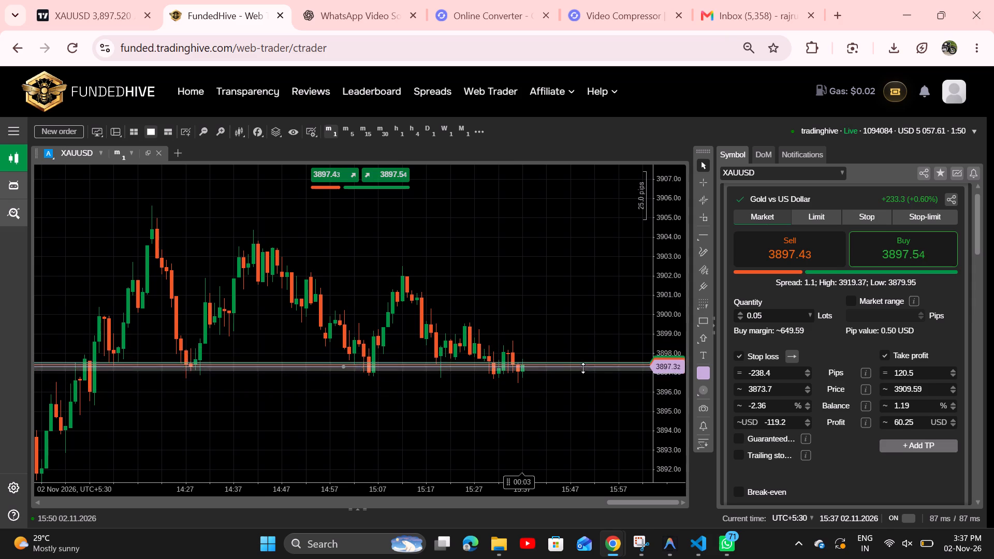
pyautogui.moveTo(583, 368); pyautogui.dragTo(582, 376)
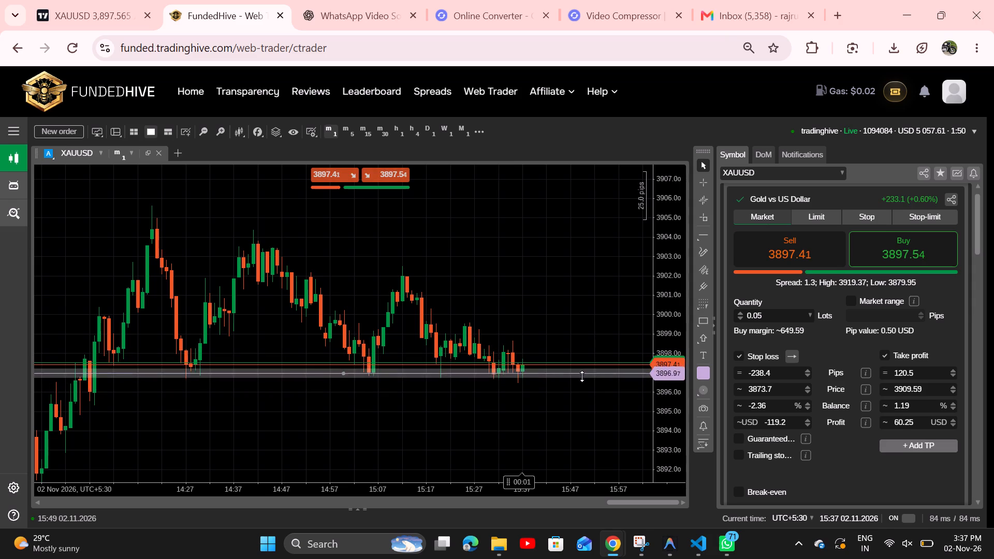
pyautogui.moveTo(582, 376); pyautogui.dragTo(585, 392)
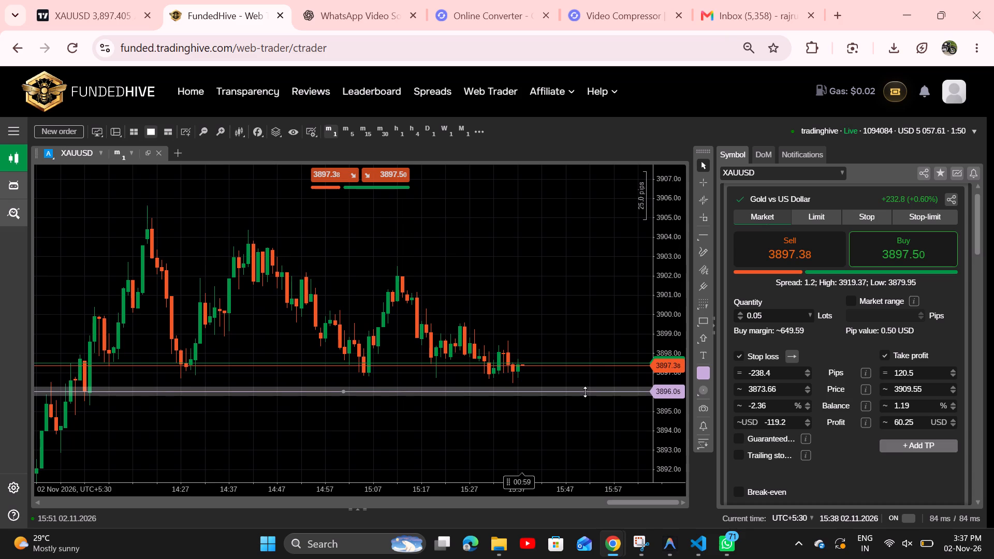
pyautogui.moveTo(585, 392); pyautogui.dragTo(586, 393)
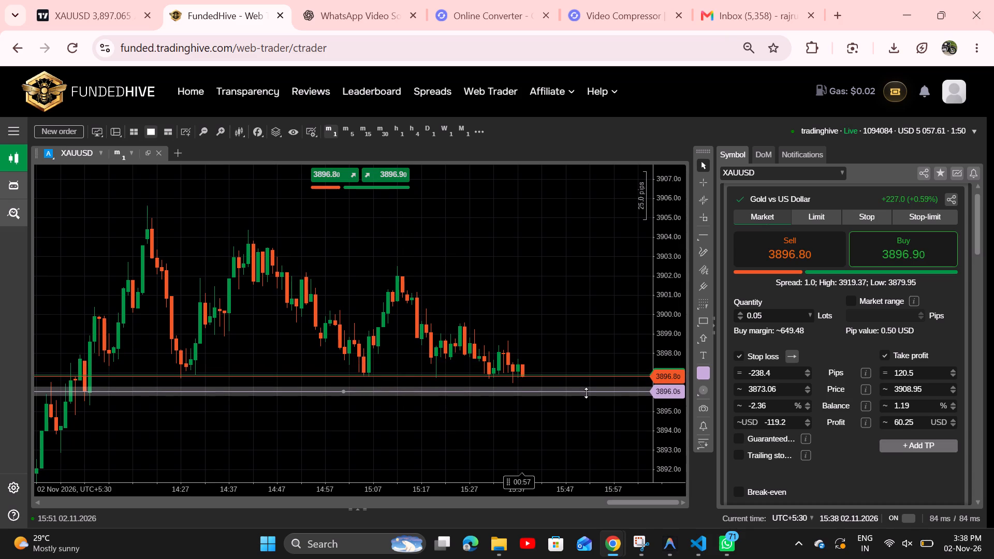
pyautogui.moveTo(586, 393); pyautogui.dragTo(584, 393)
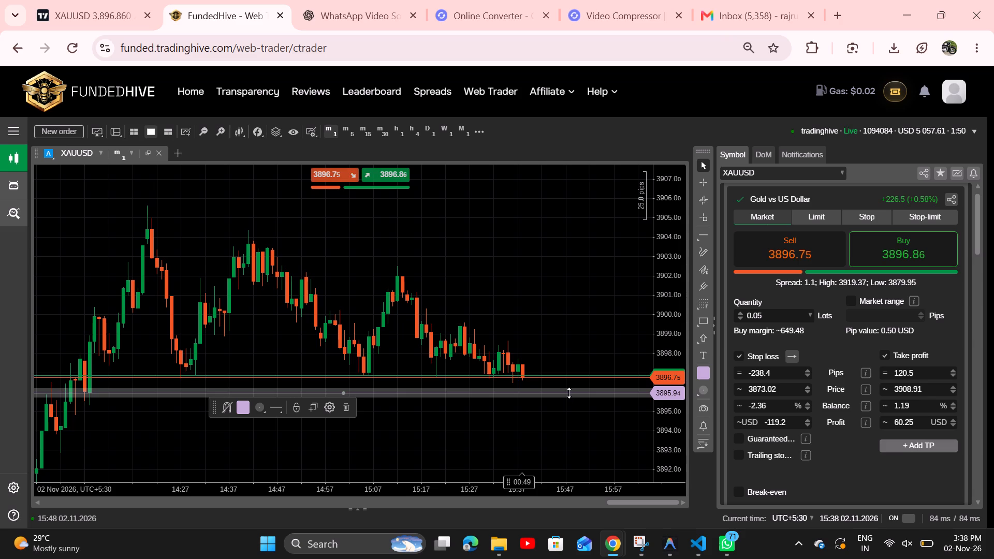
# Set the XAUUSD market order quantity to 0.04 lots.
pyautogui.scroll(5, 742, 315)
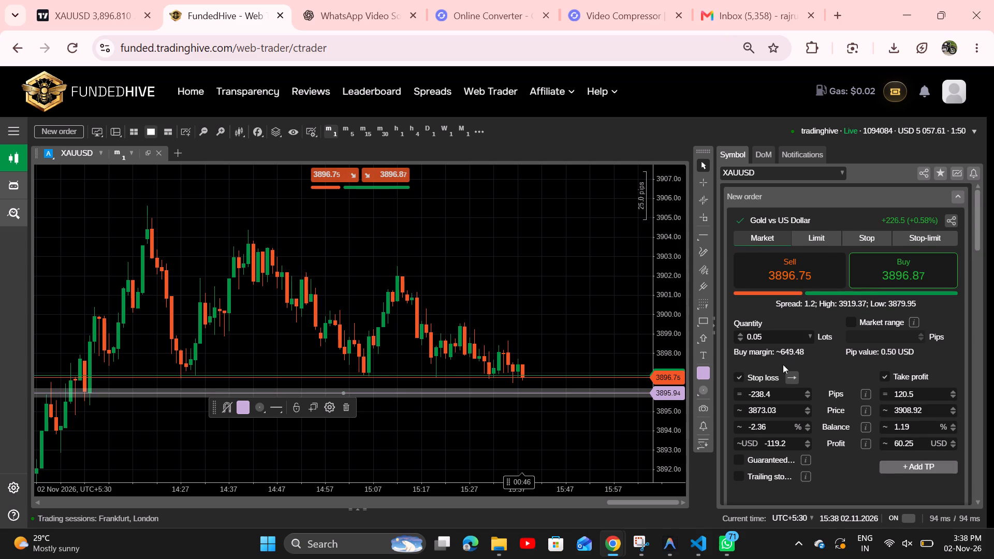
pyautogui.click(773, 336)
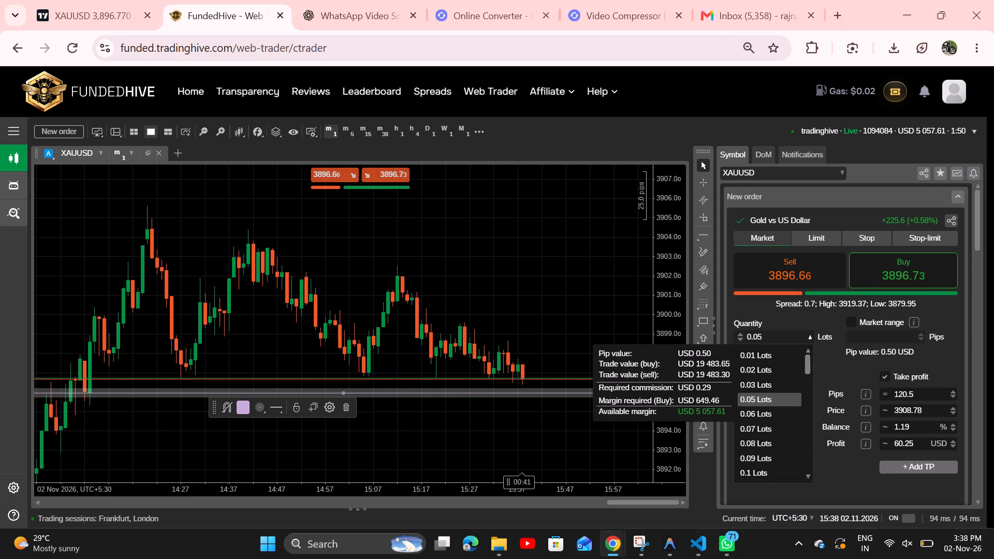
pyautogui.press('BackSpace')
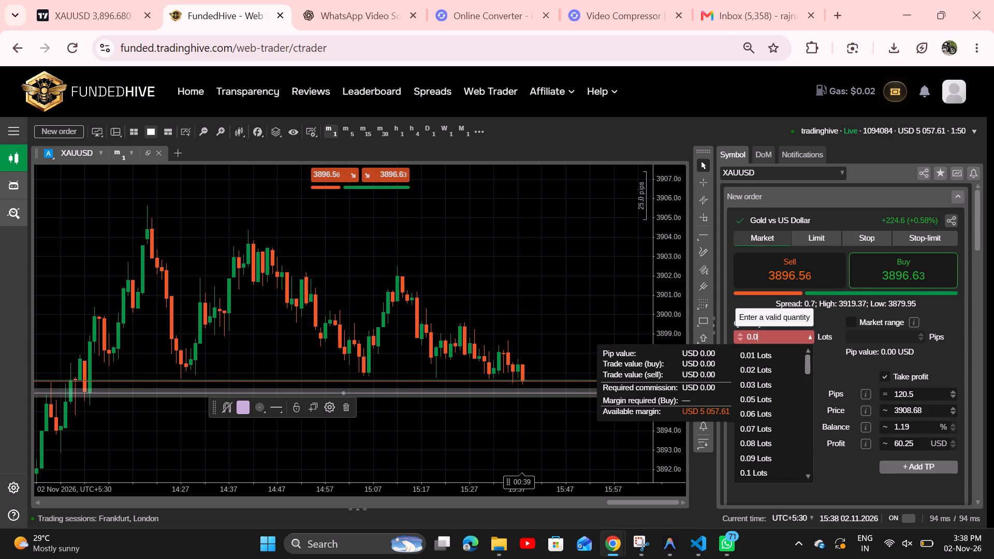
pyautogui.press('4')
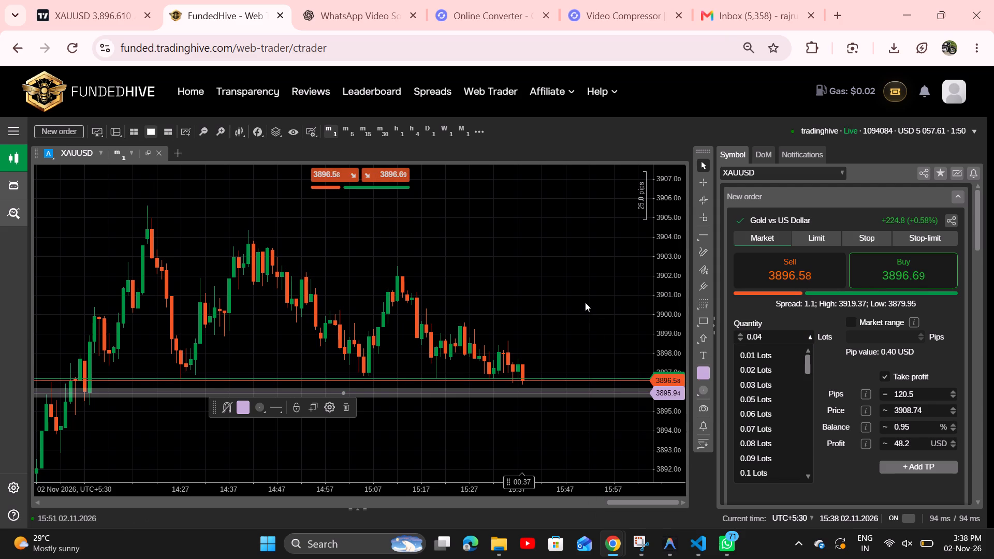
pyautogui.click(585, 302)
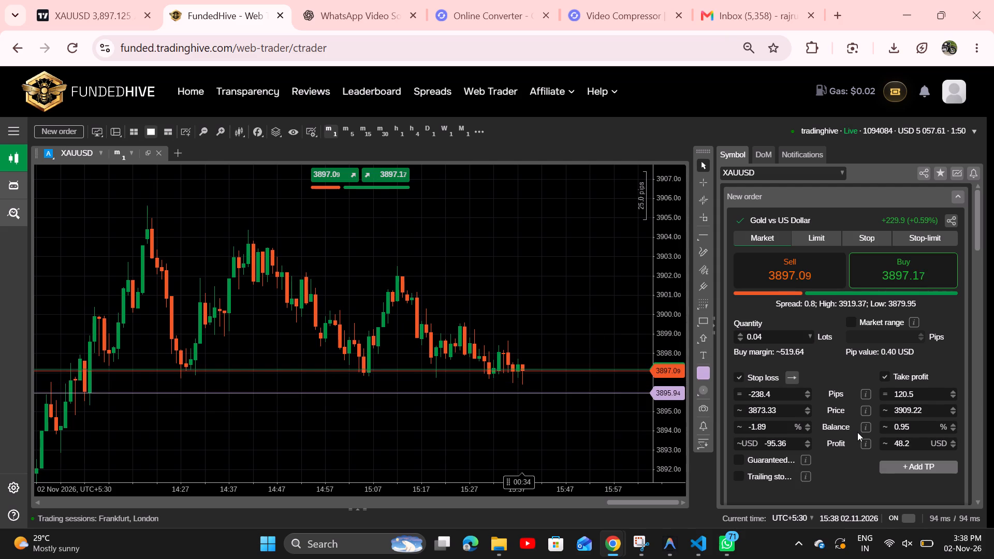
# Check the order's stop loss and take profit against the planned long position on the TradingView XAUUSD chart, and return to the Web Trader.
pyautogui.scroll(-2, 857, 432)
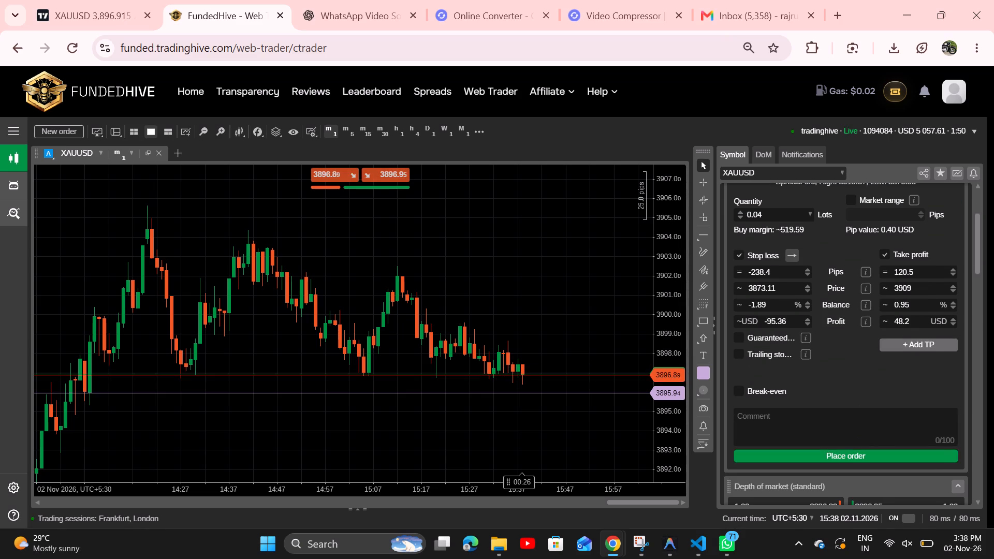
pyautogui.click(107, 8)
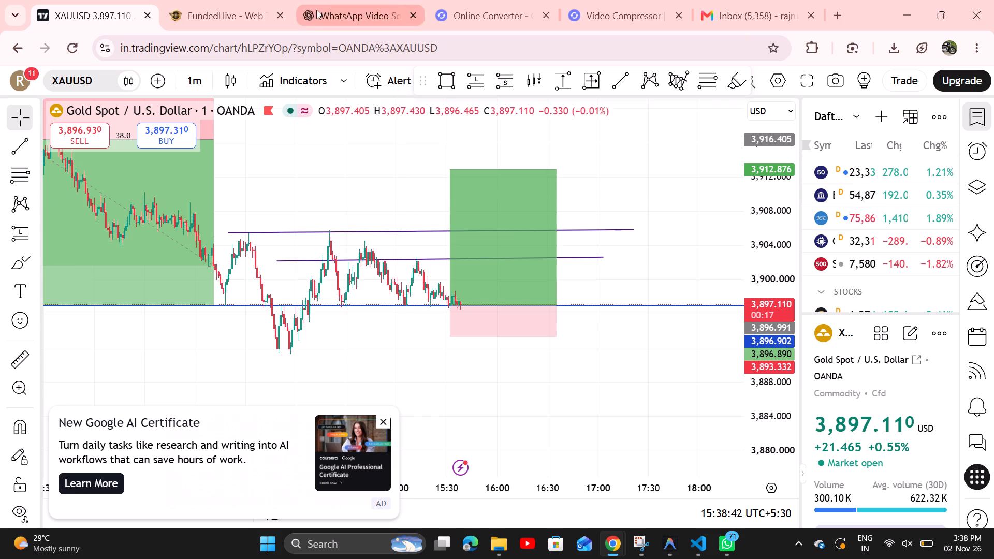
pyautogui.click(193, 1)
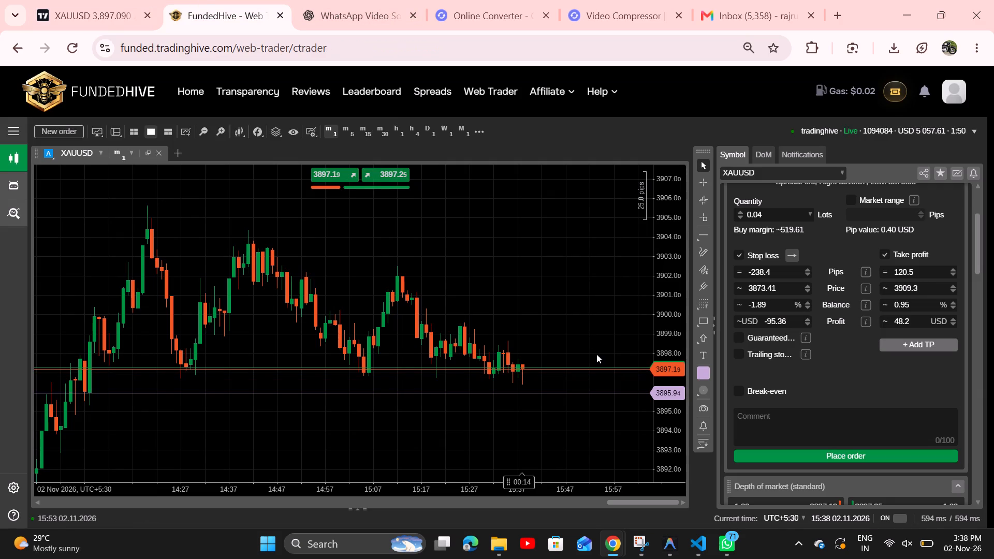
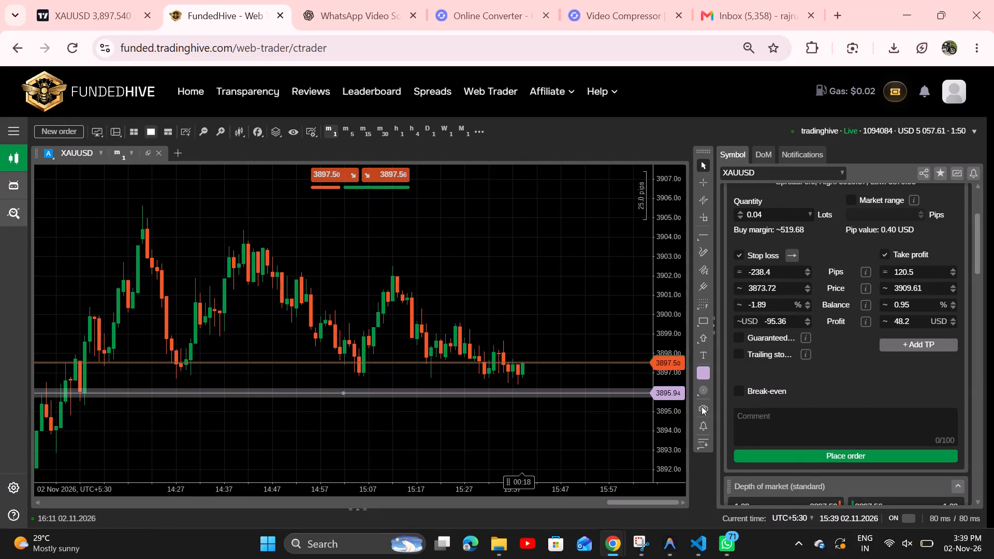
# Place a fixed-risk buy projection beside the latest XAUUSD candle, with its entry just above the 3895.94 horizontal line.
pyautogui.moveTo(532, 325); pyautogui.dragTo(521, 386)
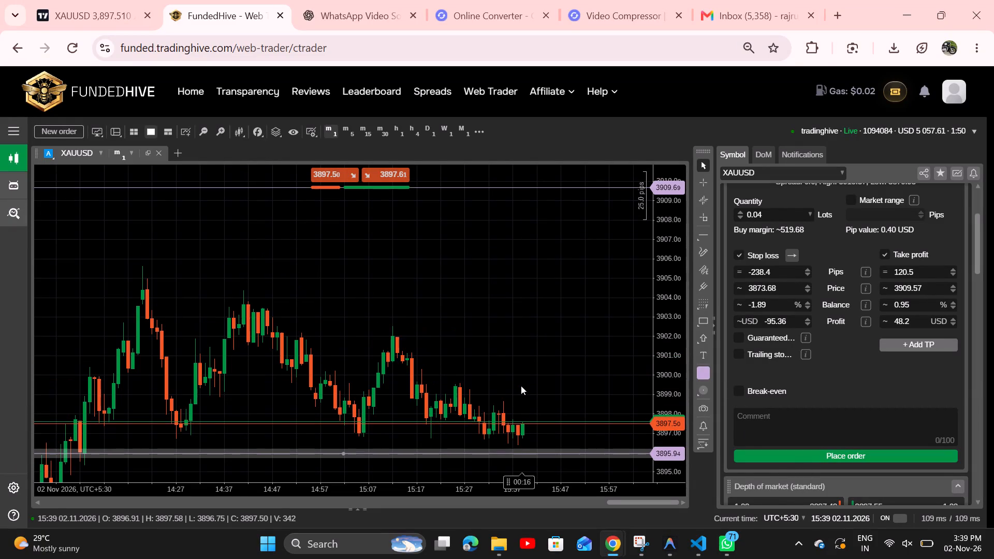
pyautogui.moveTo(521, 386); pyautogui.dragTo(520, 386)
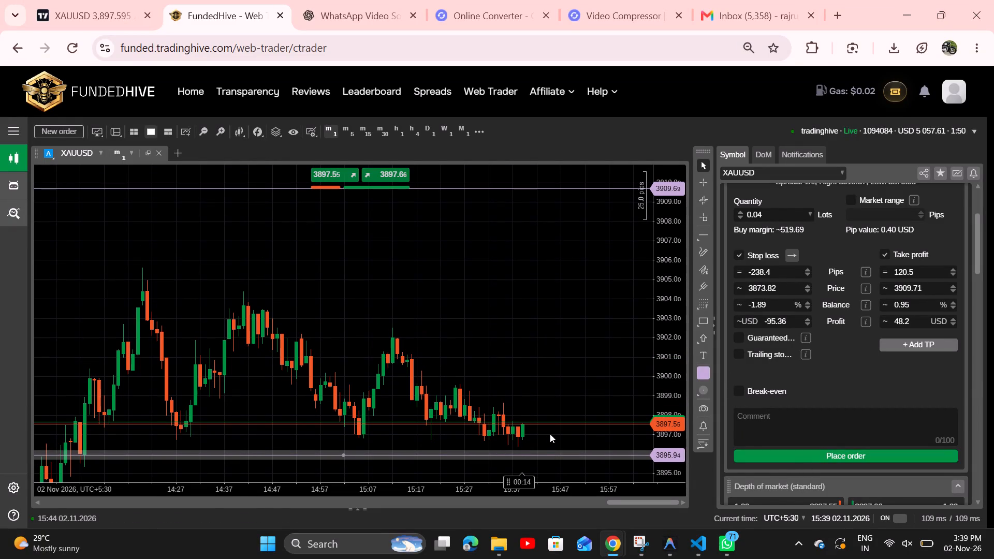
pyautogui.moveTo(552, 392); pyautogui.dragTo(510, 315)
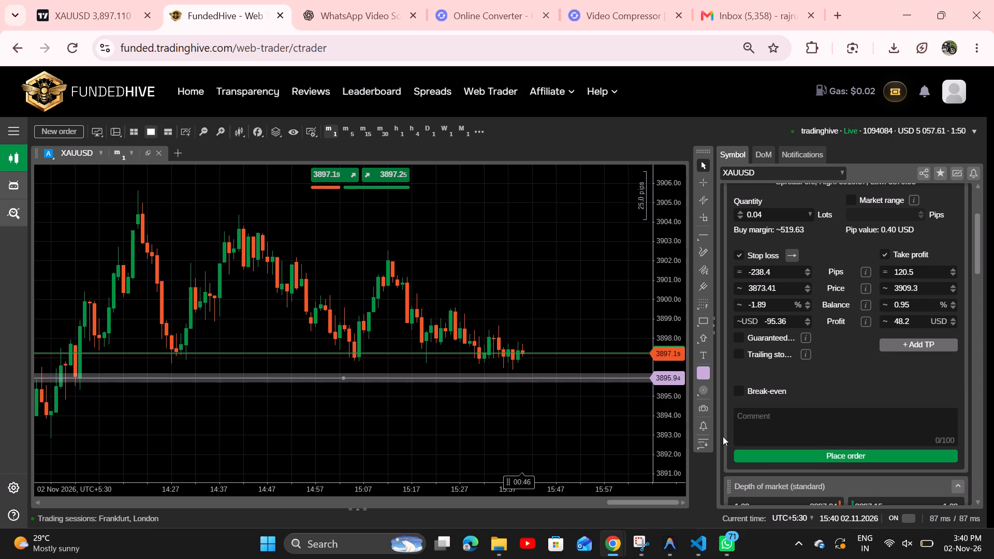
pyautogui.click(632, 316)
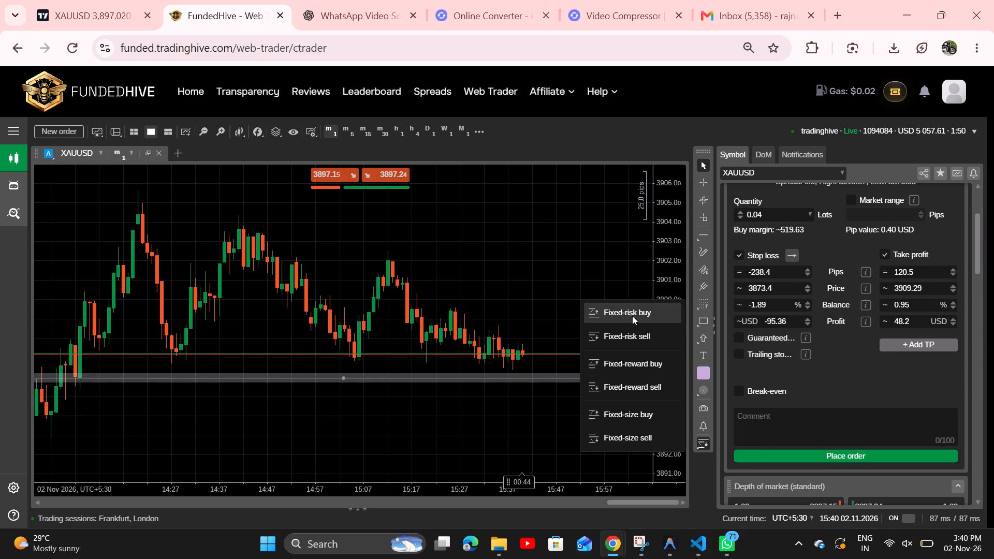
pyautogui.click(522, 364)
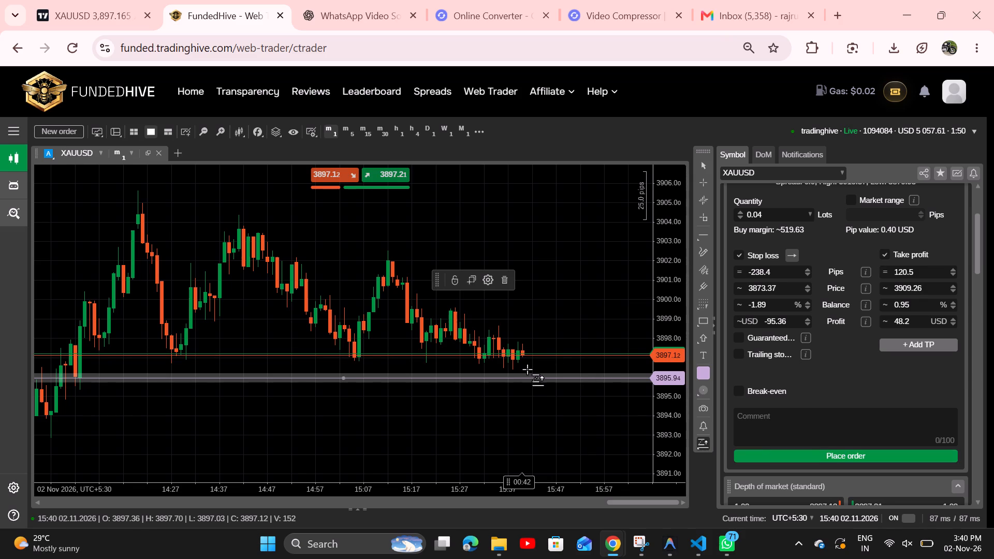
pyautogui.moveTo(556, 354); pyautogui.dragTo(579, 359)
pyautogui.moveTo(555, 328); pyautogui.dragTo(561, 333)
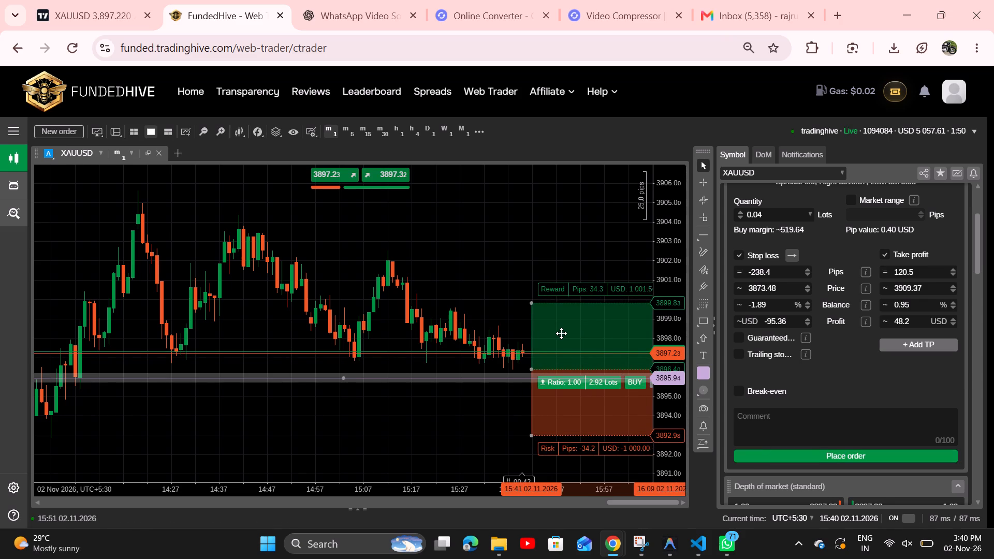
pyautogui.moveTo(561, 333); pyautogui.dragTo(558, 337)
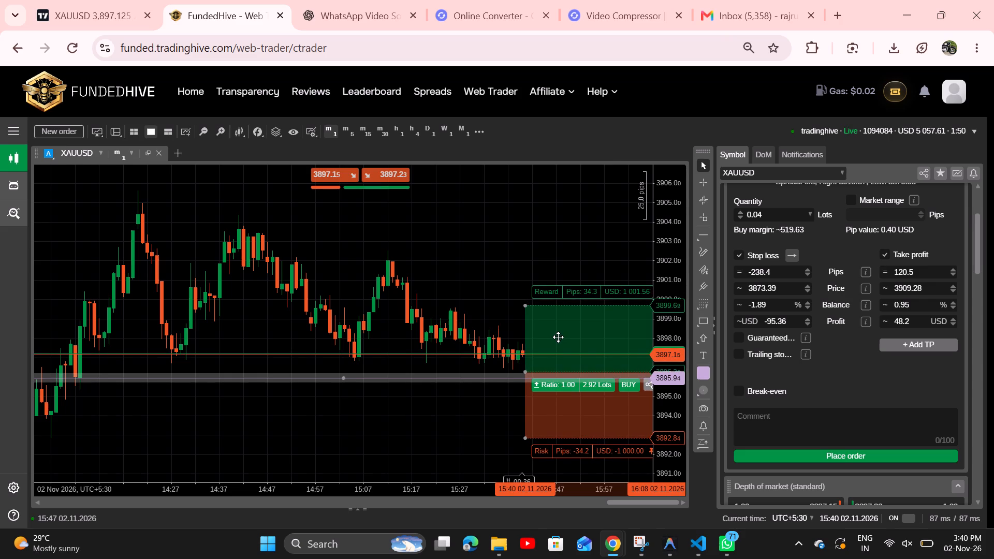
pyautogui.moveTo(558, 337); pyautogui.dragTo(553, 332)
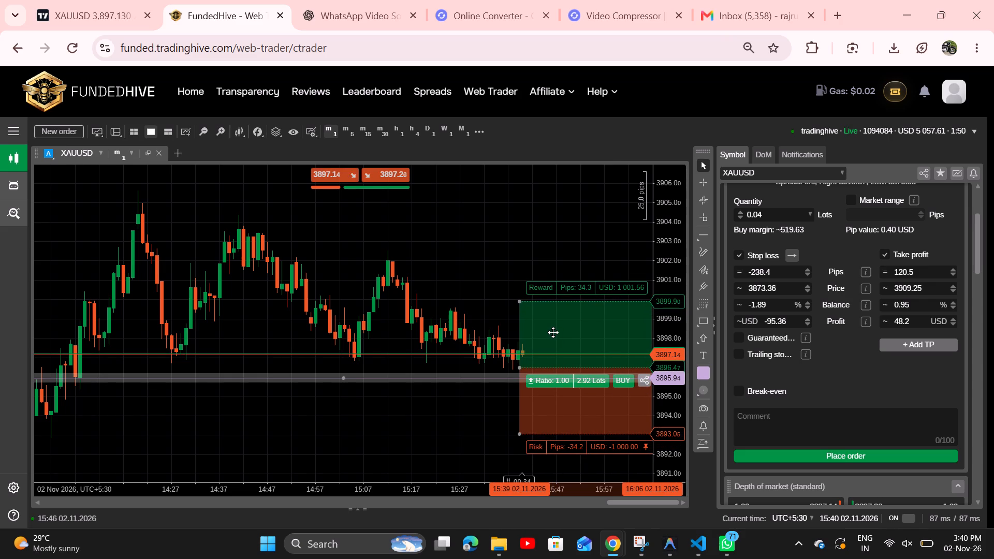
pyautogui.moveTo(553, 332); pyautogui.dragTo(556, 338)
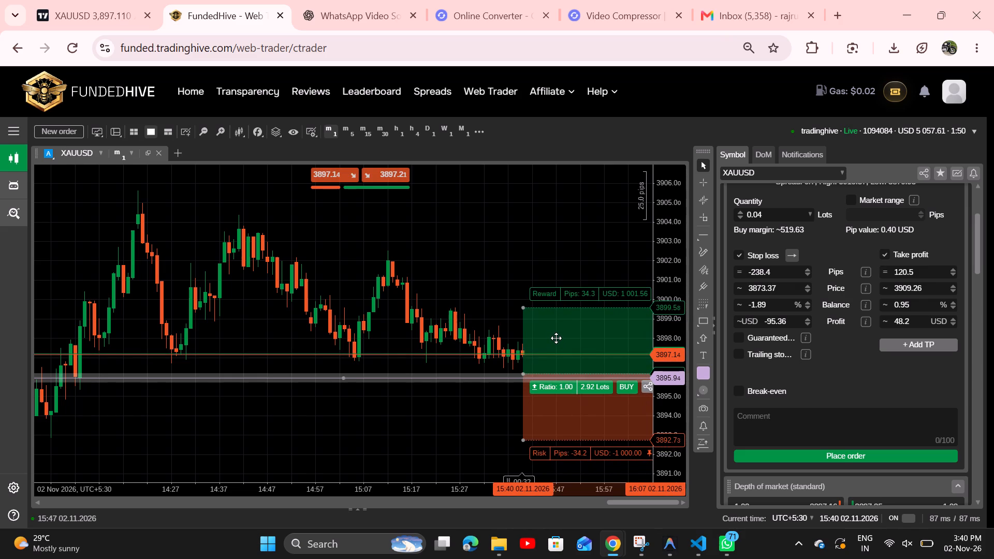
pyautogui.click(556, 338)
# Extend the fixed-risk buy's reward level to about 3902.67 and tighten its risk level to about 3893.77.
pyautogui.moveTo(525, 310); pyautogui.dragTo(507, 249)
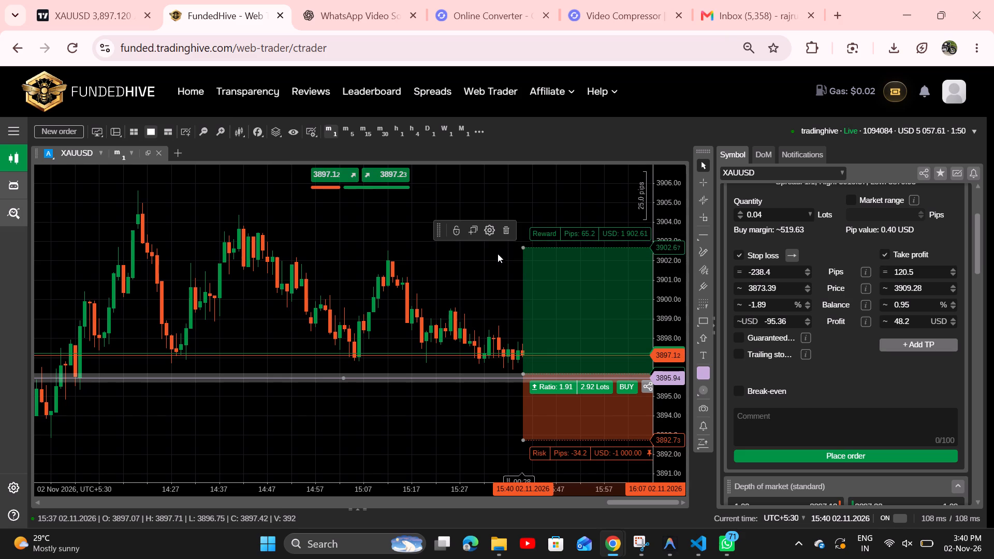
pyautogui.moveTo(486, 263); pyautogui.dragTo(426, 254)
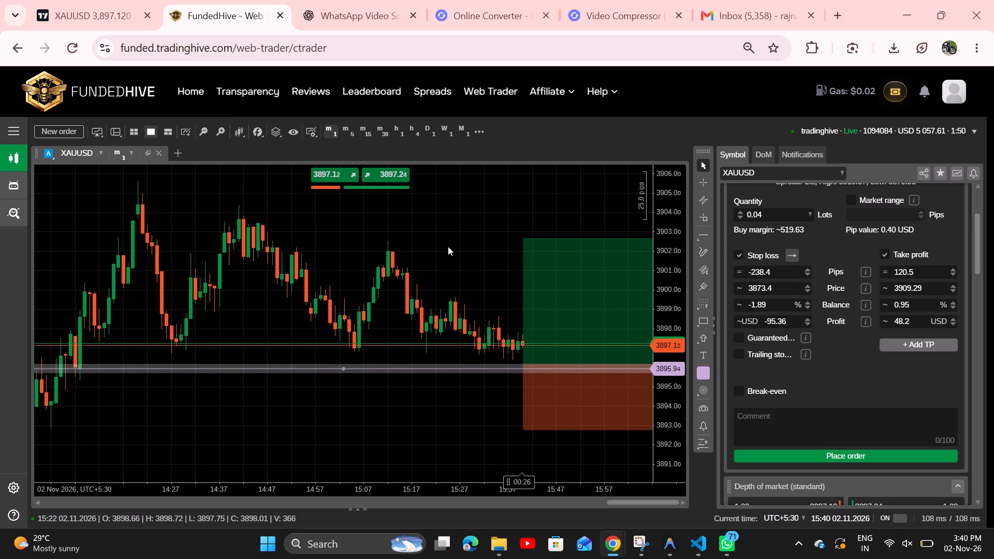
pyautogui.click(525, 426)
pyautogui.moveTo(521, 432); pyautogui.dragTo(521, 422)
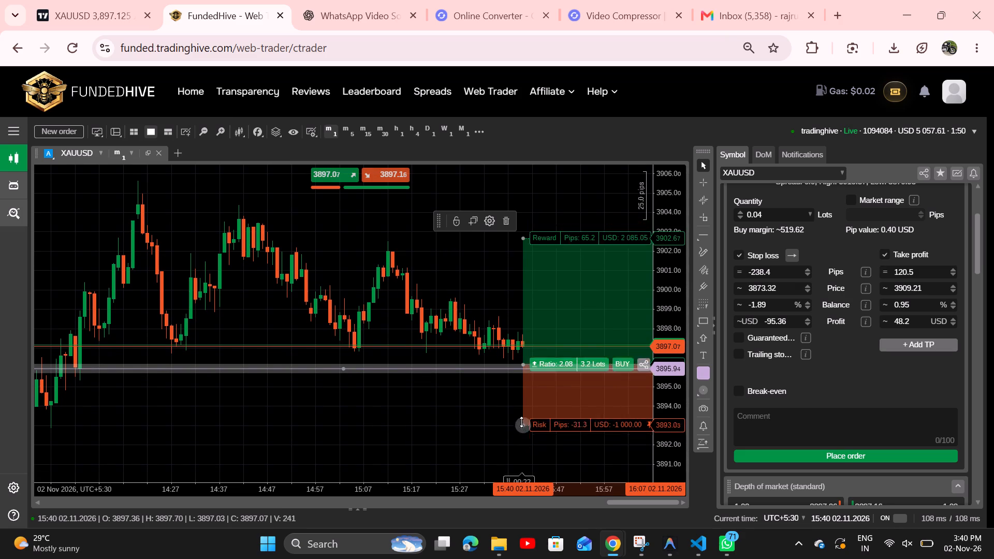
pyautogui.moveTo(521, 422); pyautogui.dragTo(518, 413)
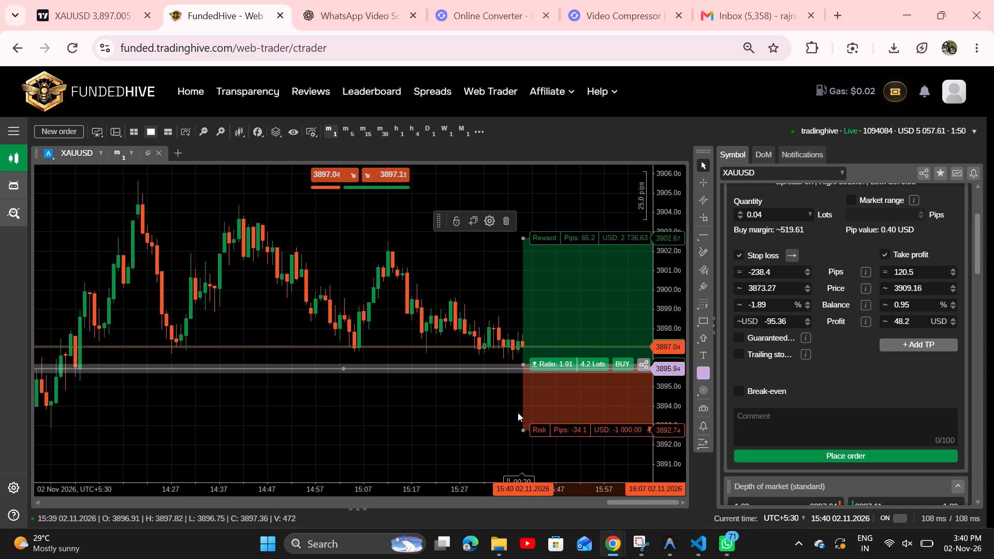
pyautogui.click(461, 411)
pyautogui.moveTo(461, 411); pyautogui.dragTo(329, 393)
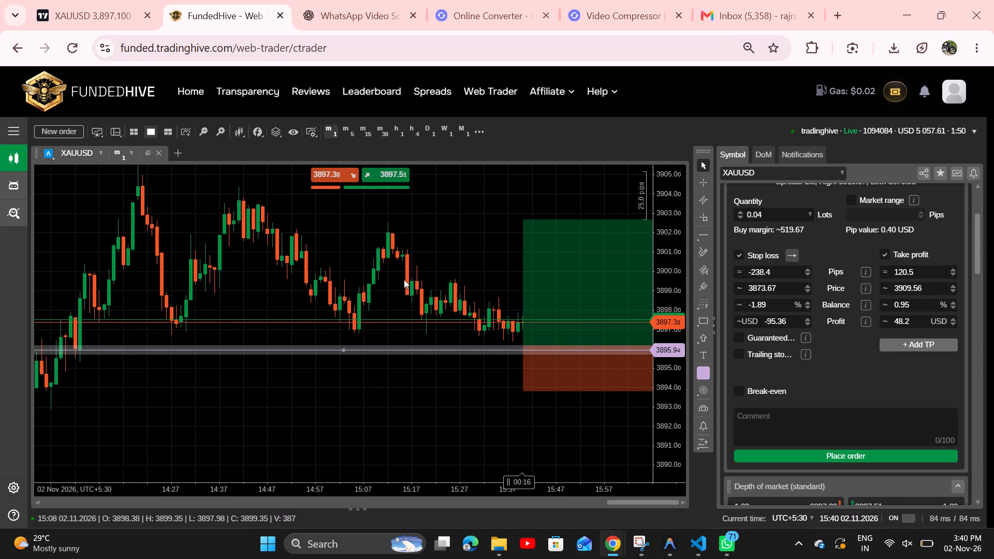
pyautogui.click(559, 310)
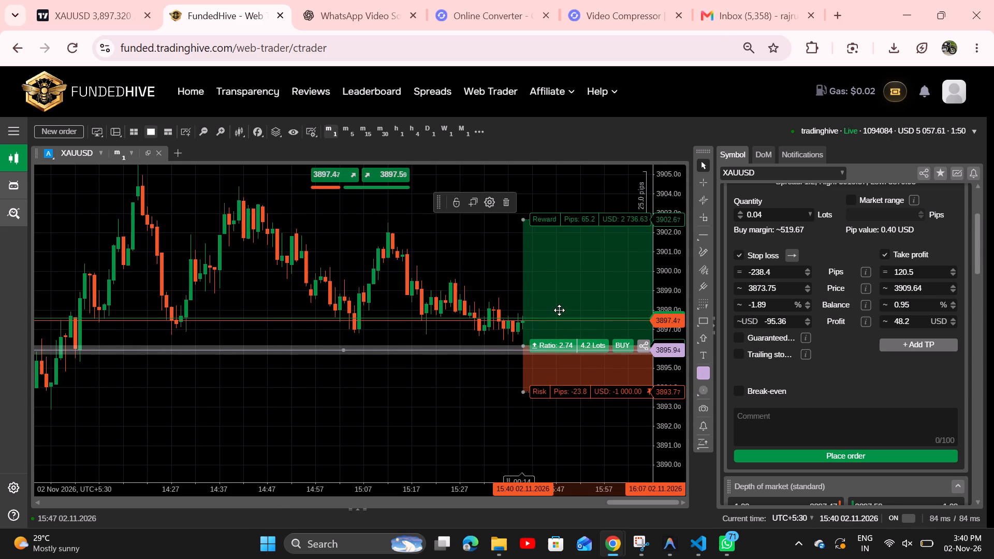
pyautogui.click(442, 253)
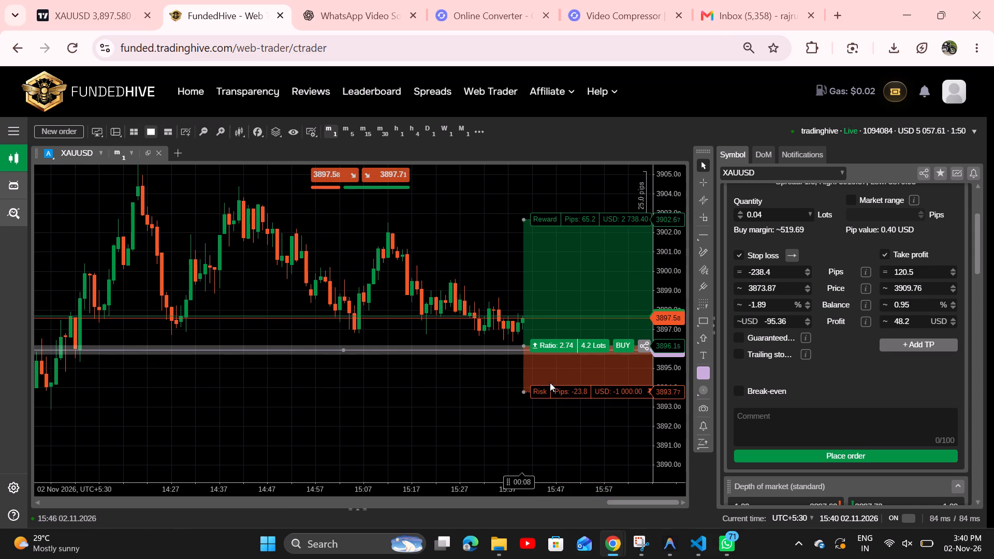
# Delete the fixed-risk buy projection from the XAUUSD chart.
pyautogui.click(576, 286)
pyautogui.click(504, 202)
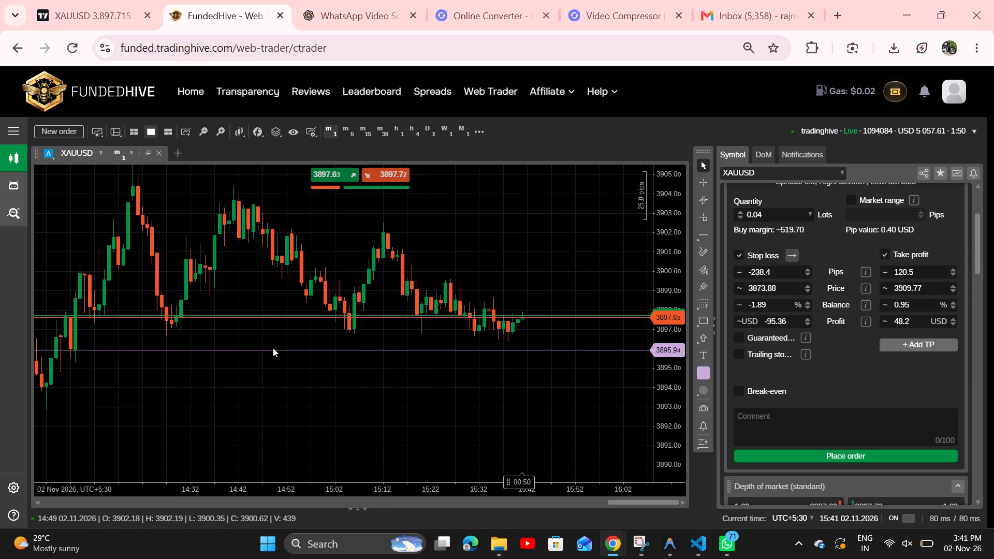
# Move the existing horizontal line up to about 3896.83, along the recent lows.
pyautogui.moveTo(273, 350); pyautogui.dragTo(285, 336)
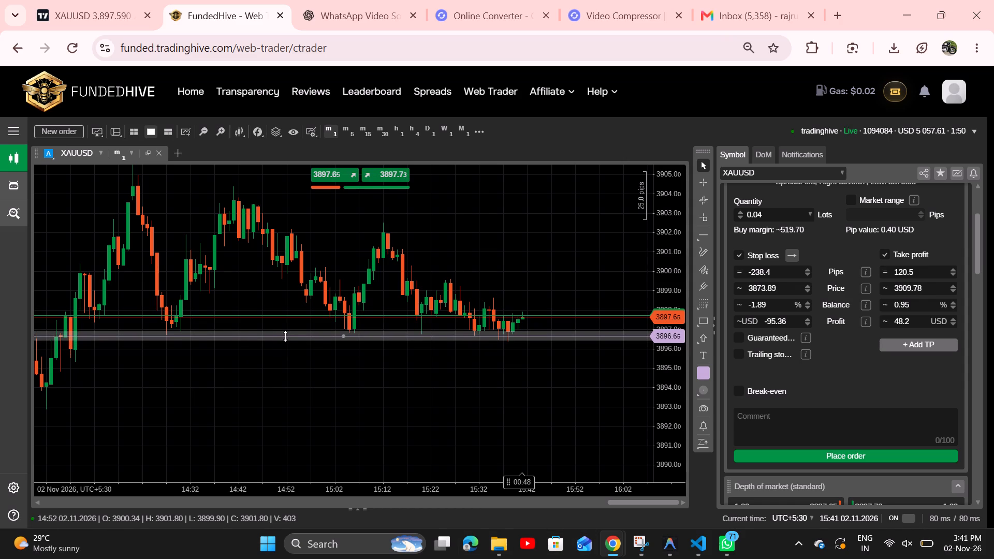
pyautogui.moveTo(285, 336); pyautogui.dragTo(289, 333)
pyautogui.click(476, 391)
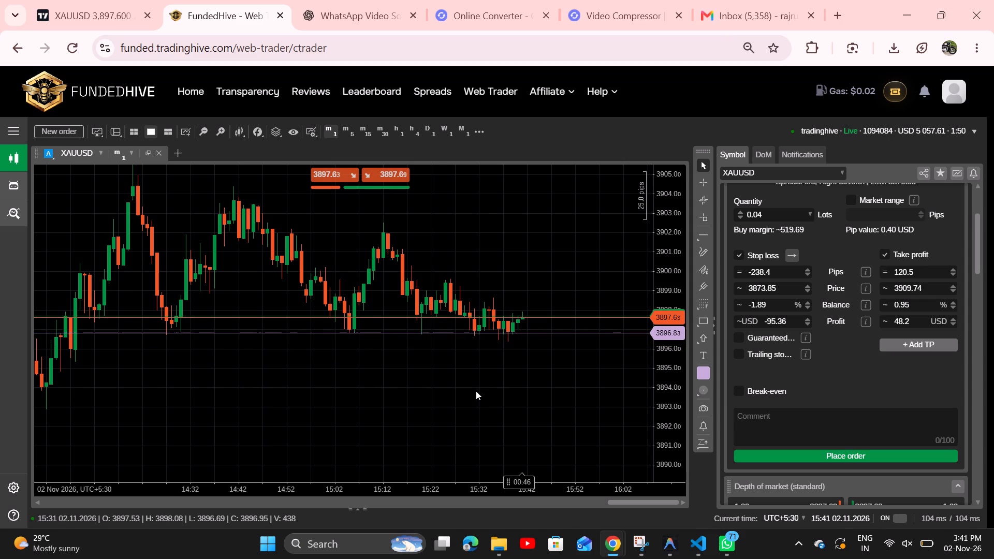
# Draw a second horizontal line across the earlier highs at about 3903.42.
pyautogui.moveTo(476, 391); pyautogui.dragTo(488, 450)
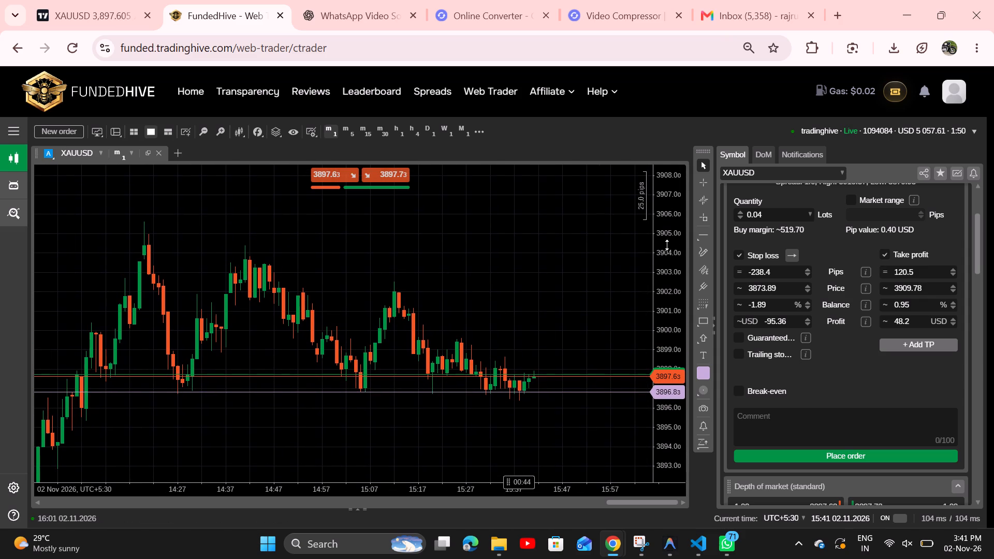
pyautogui.click(642, 266)
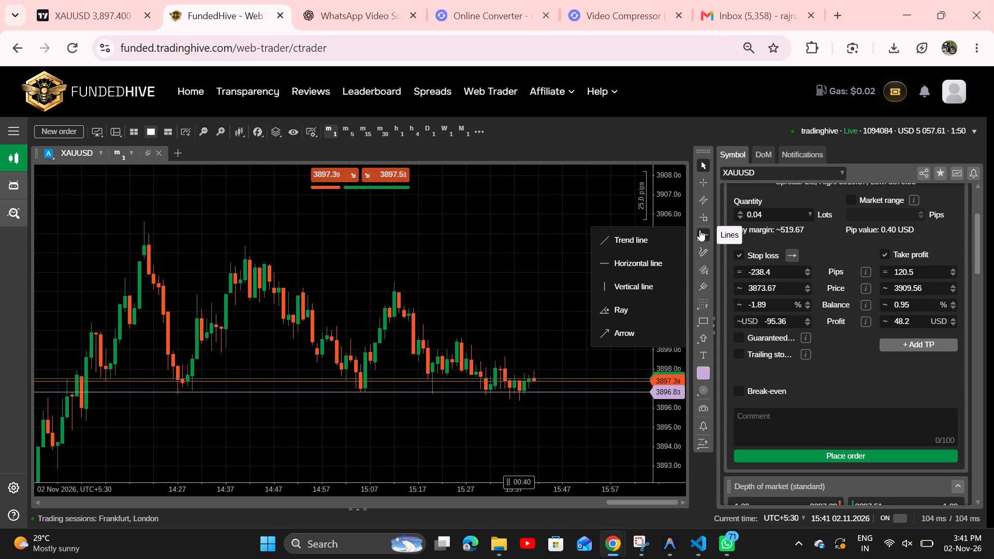
pyautogui.click(648, 263)
pyautogui.click(618, 263)
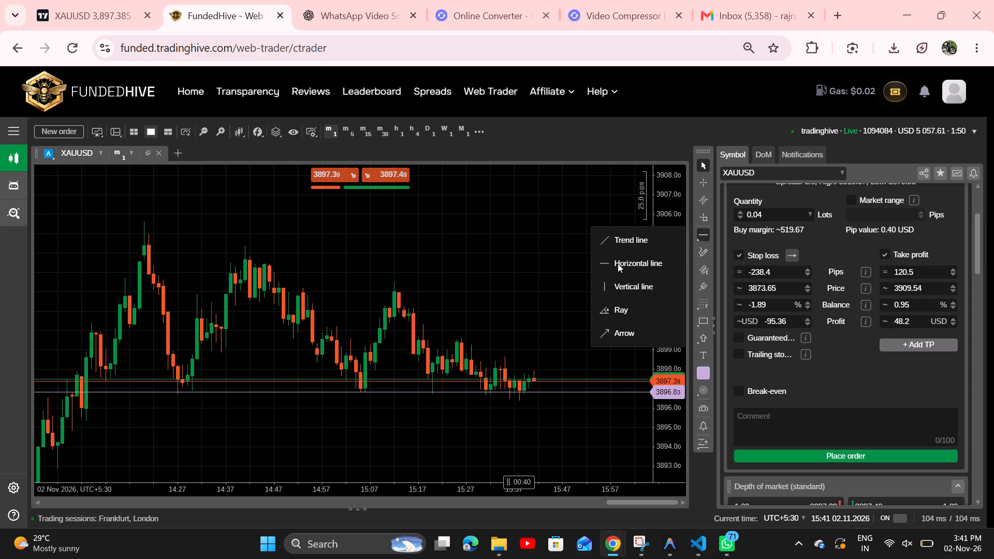
pyautogui.click(492, 233)
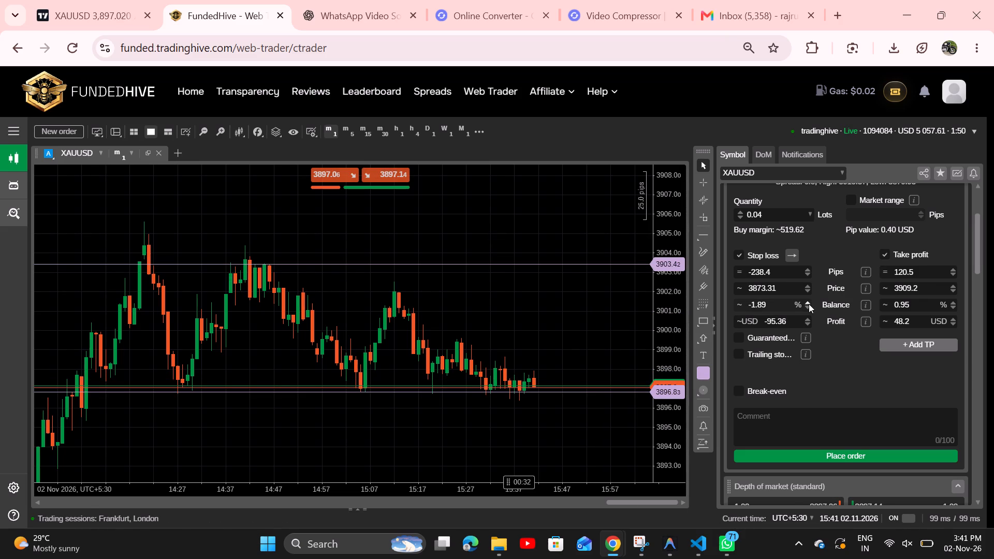
# Set the order's stop loss to -1.78 % of the balance.
pyautogui.scroll(3, 809, 304)
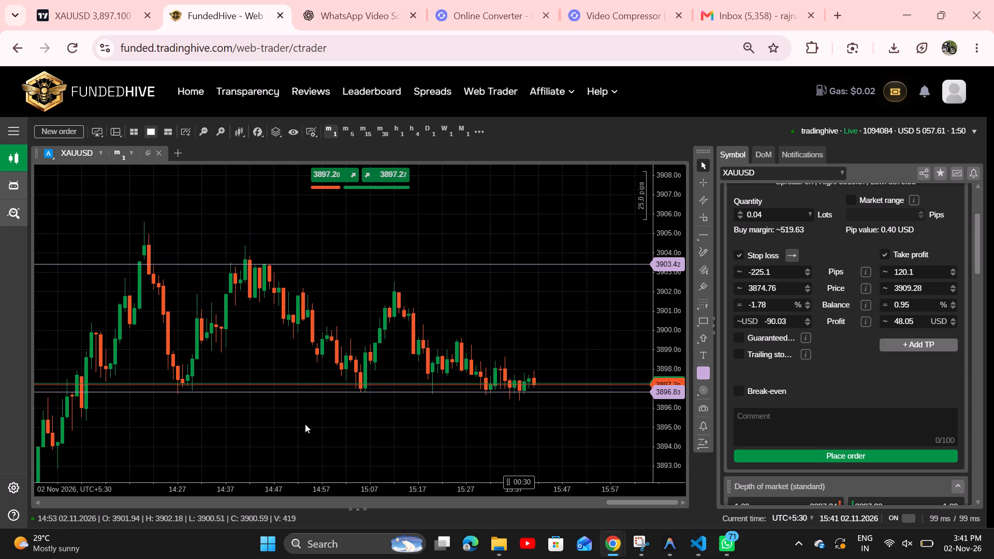
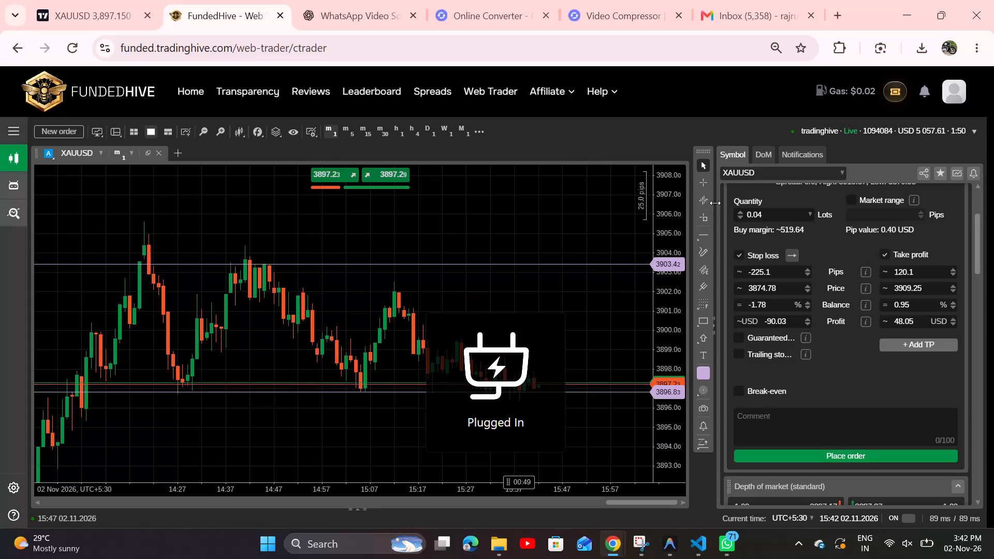
# Switch to the TradingView XAUUSD chart and draw a rectangle over the recent lows, from about 14:54 to 17:23, with its base near 3896.63.
pyautogui.click(90, 4)
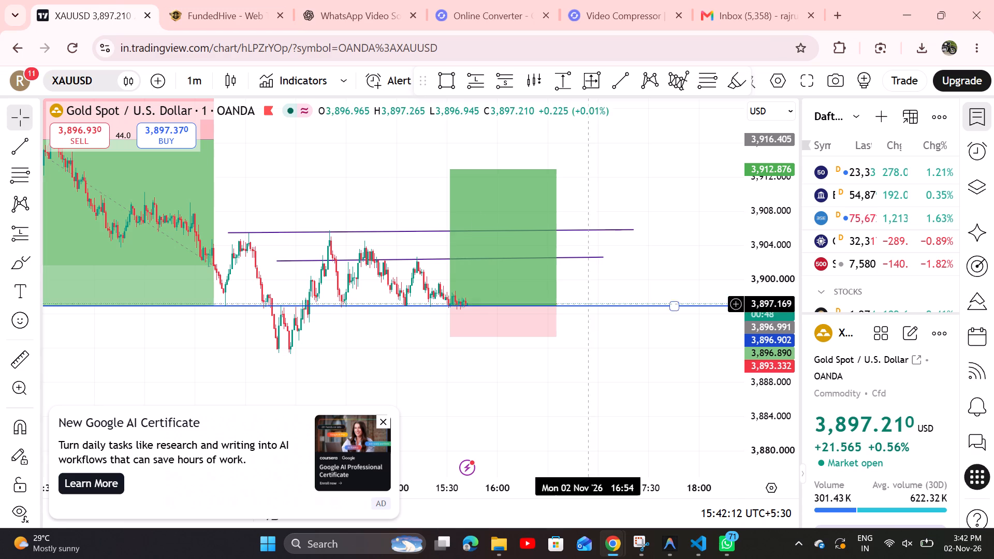
pyautogui.moveTo(536, 375); pyautogui.dragTo(471, 362)
pyautogui.moveTo(471, 362); pyautogui.dragTo(601, 314)
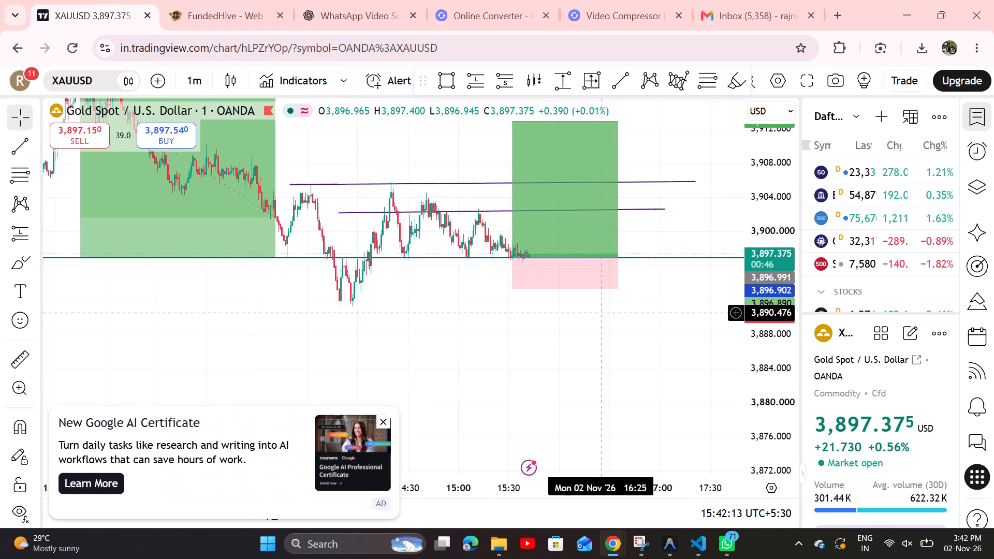
pyautogui.scroll(1, 601, 314)
pyautogui.moveTo(586, 330); pyautogui.dragTo(536, 393)
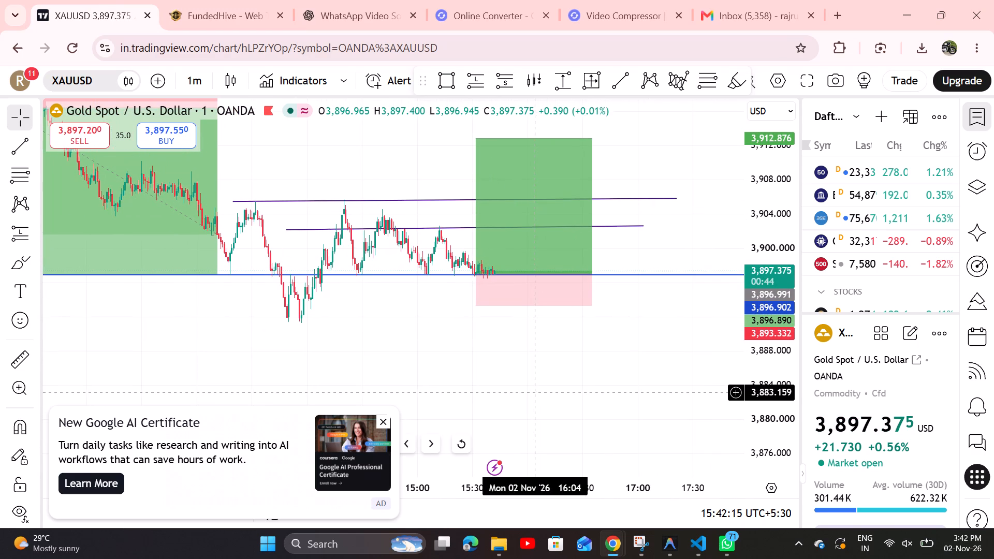
pyautogui.click(445, 77)
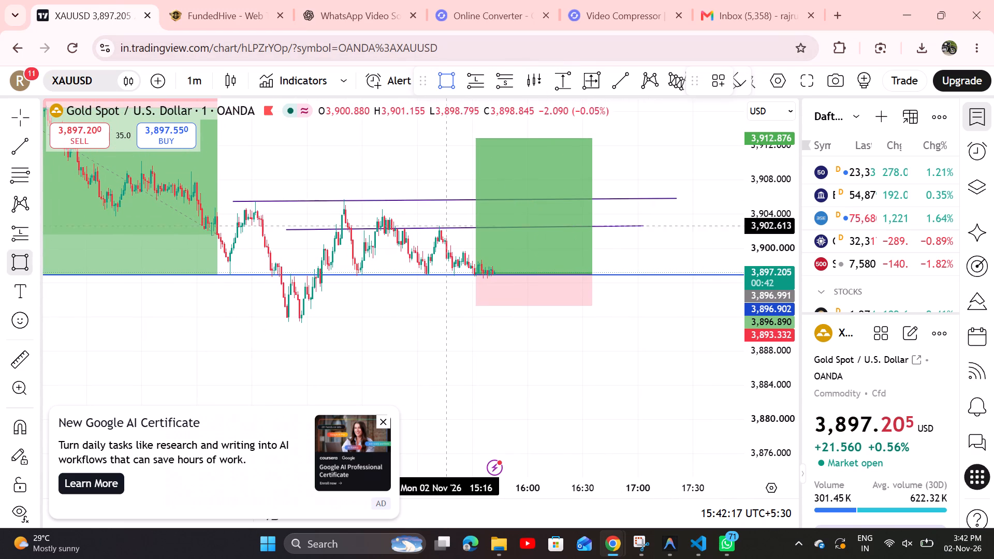
pyautogui.moveTo(407, 259); pyautogui.dragTo(681, 277)
pyautogui.click(681, 277)
# Lower the top edge of the support-zone rectangle to about 3898.2.
pyautogui.click(665, 231)
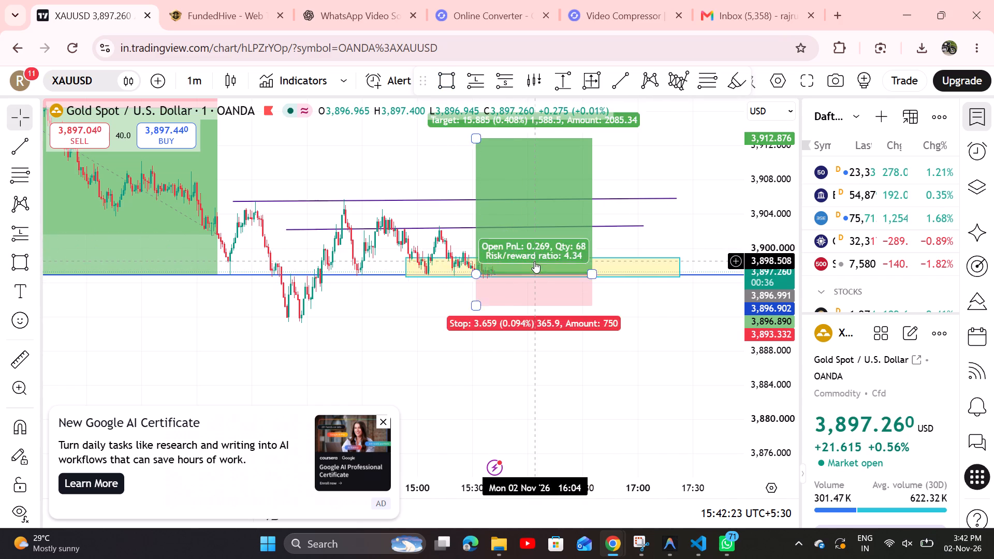
pyautogui.moveTo(542, 256); pyautogui.dragTo(542, 265)
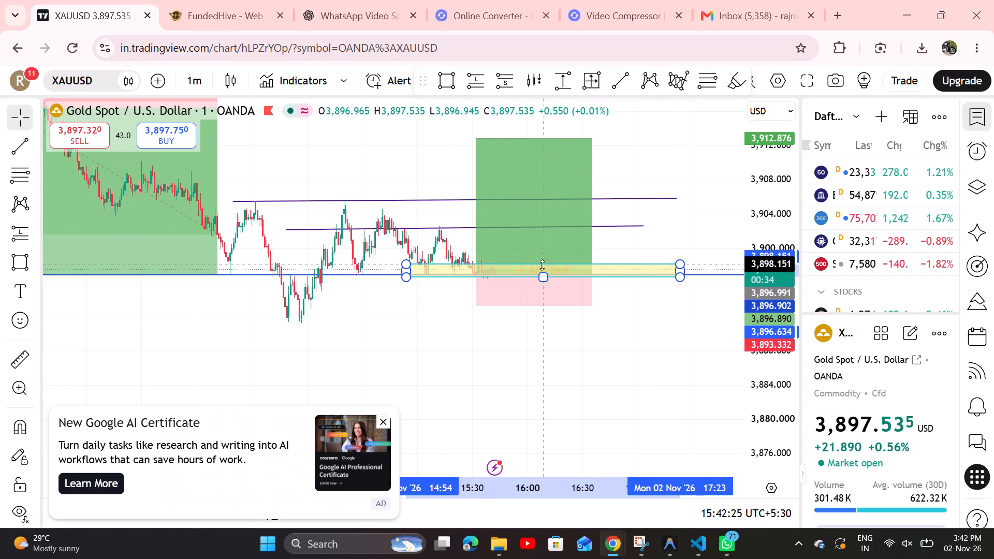
pyautogui.moveTo(542, 265); pyautogui.dragTo(542, 264)
pyautogui.click(728, 204)
pyautogui.click(405, 366)
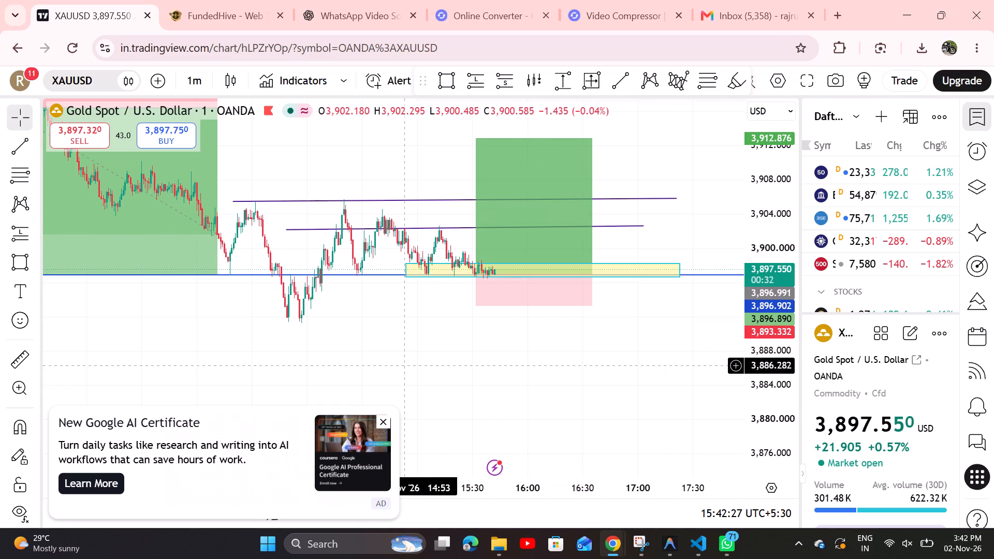
# In the FundedHive Web Trader, move the lower horizontal line on the XAUUSD chart down to about 3895.83, beneath the recent lows.
pyautogui.click(212, 0)
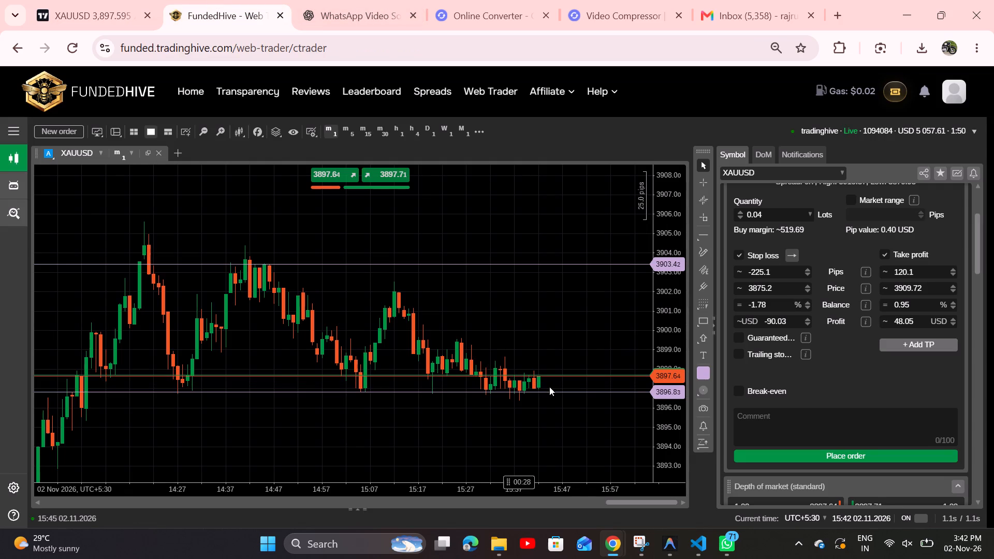
pyautogui.moveTo(547, 389); pyautogui.dragTo(550, 386)
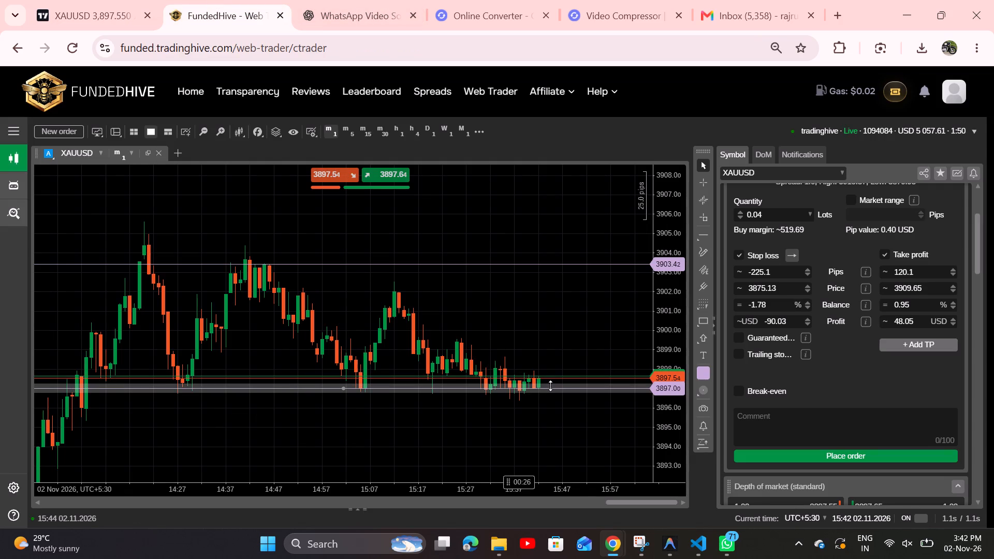
pyautogui.moveTo(550, 386); pyautogui.dragTo(558, 379)
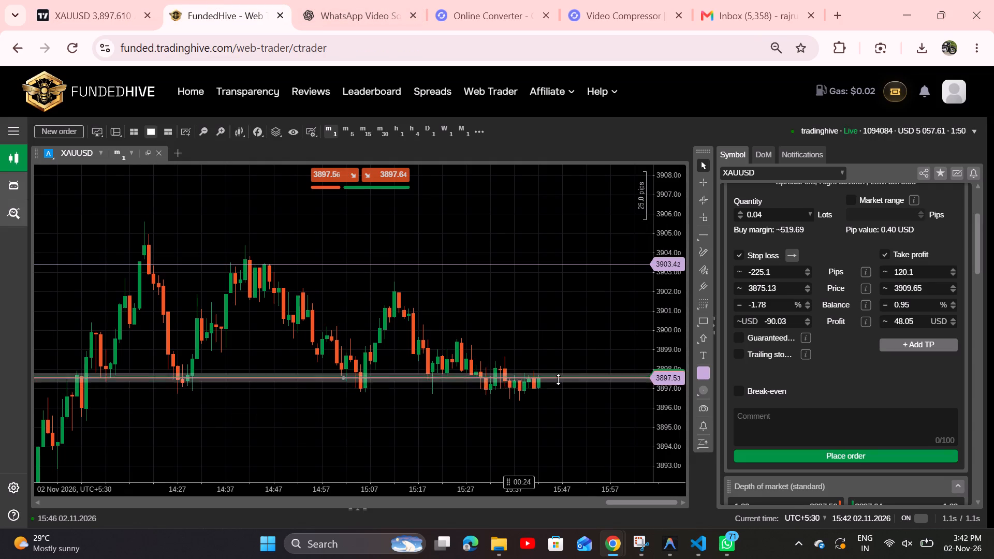
pyautogui.moveTo(558, 379); pyautogui.dragTo(553, 392)
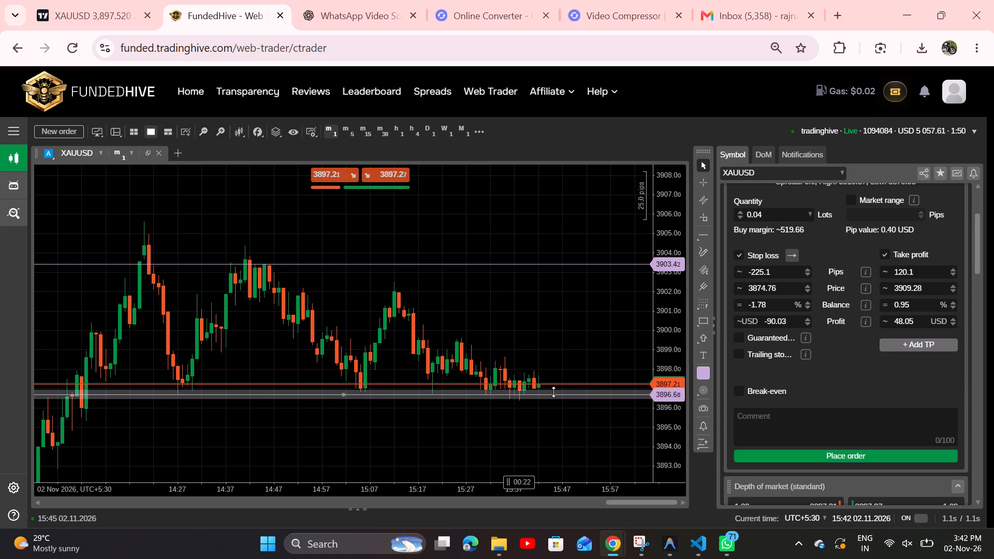
pyautogui.moveTo(553, 392); pyautogui.dragTo(553, 399)
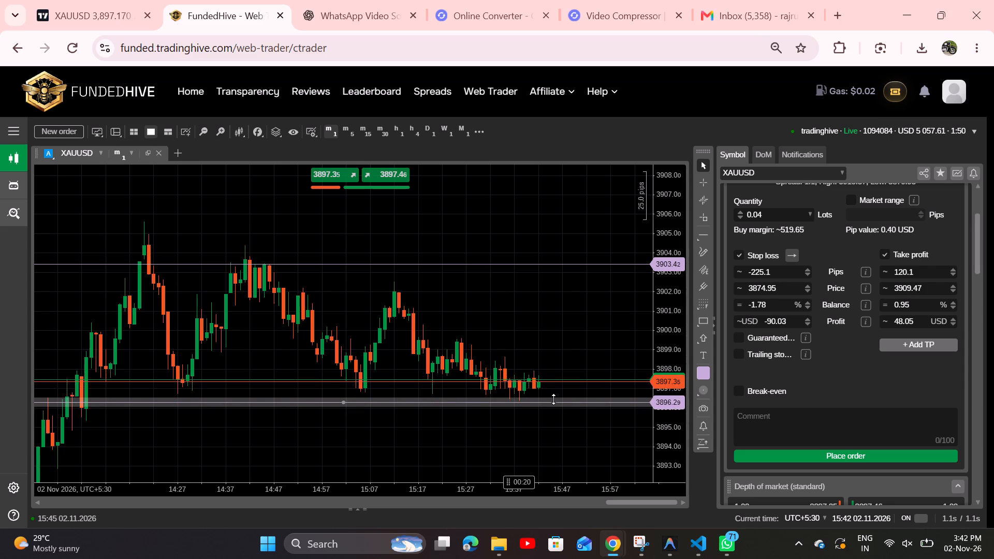
pyautogui.moveTo(553, 399); pyautogui.dragTo(553, 396)
pyautogui.click(571, 322)
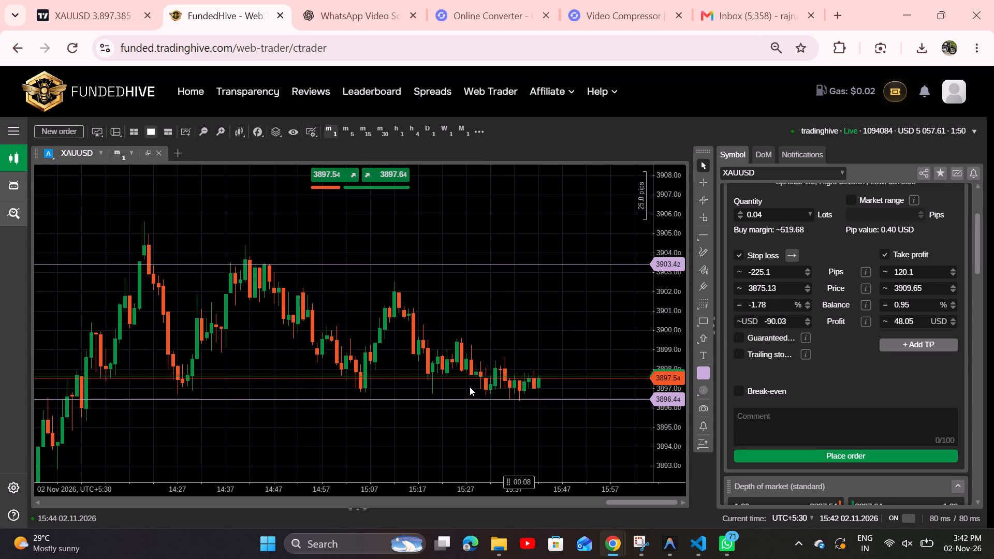
pyautogui.moveTo(396, 395); pyautogui.dragTo(403, 387)
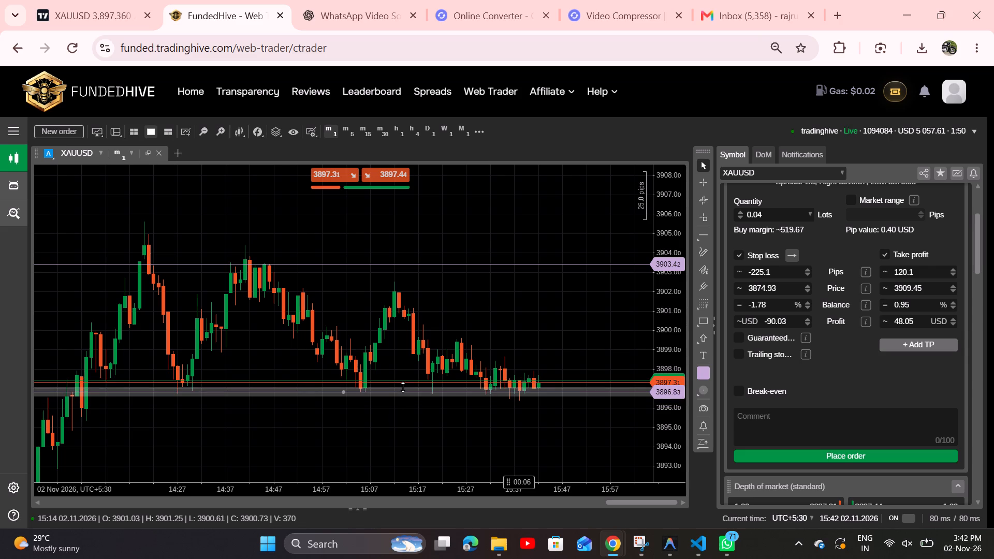
pyautogui.moveTo(403, 387); pyautogui.dragTo(403, 386)
pyautogui.click(435, 429)
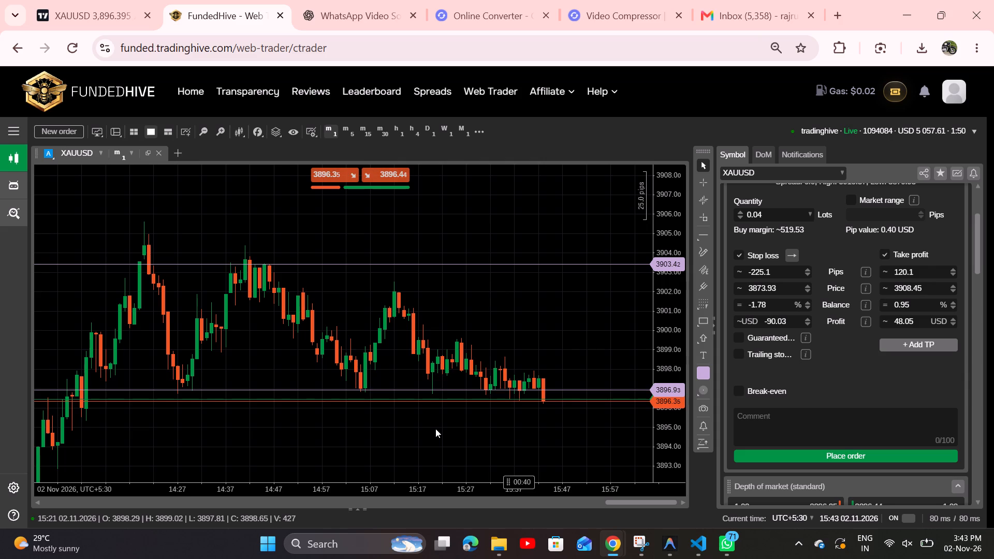
pyautogui.moveTo(360, 388); pyautogui.dragTo(360, 393)
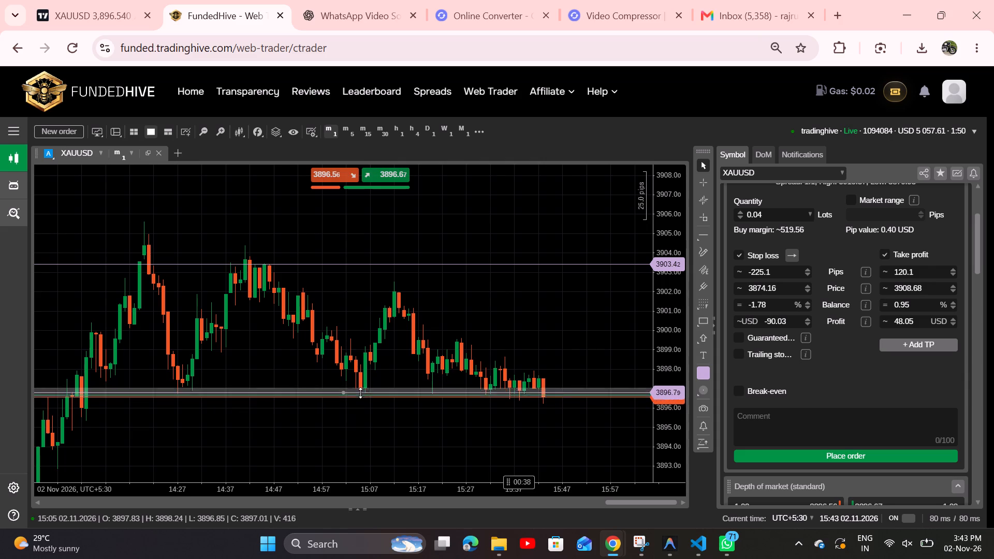
pyautogui.moveTo(360, 393); pyautogui.dragTo(358, 409)
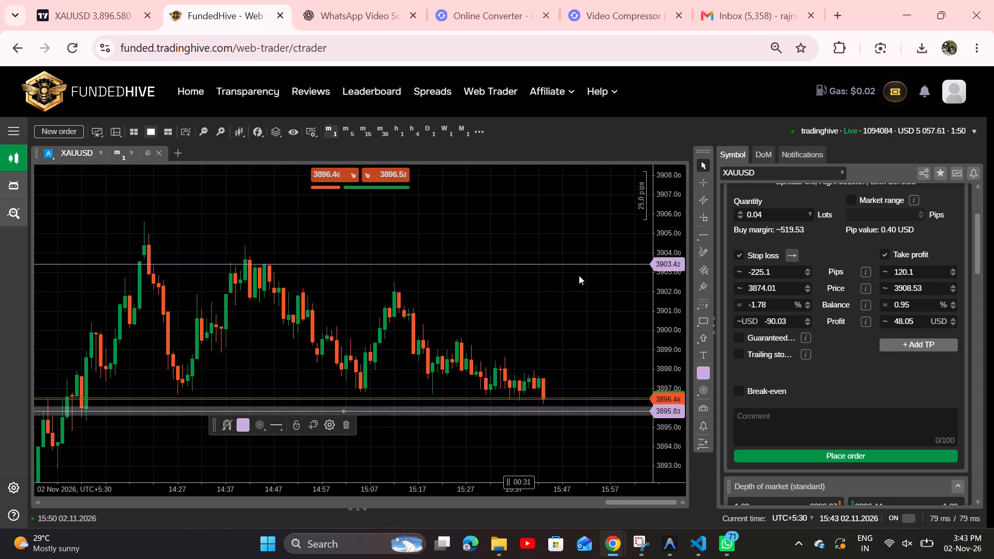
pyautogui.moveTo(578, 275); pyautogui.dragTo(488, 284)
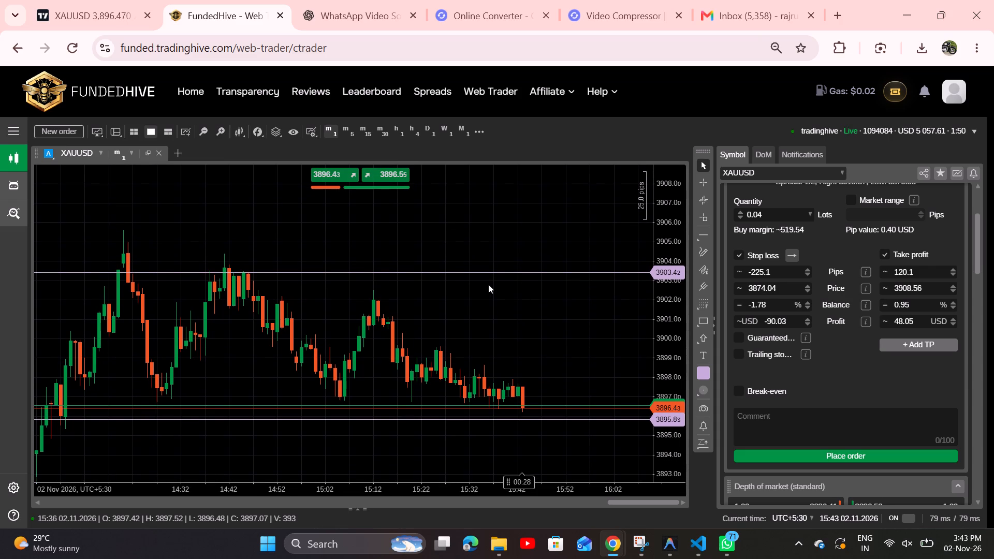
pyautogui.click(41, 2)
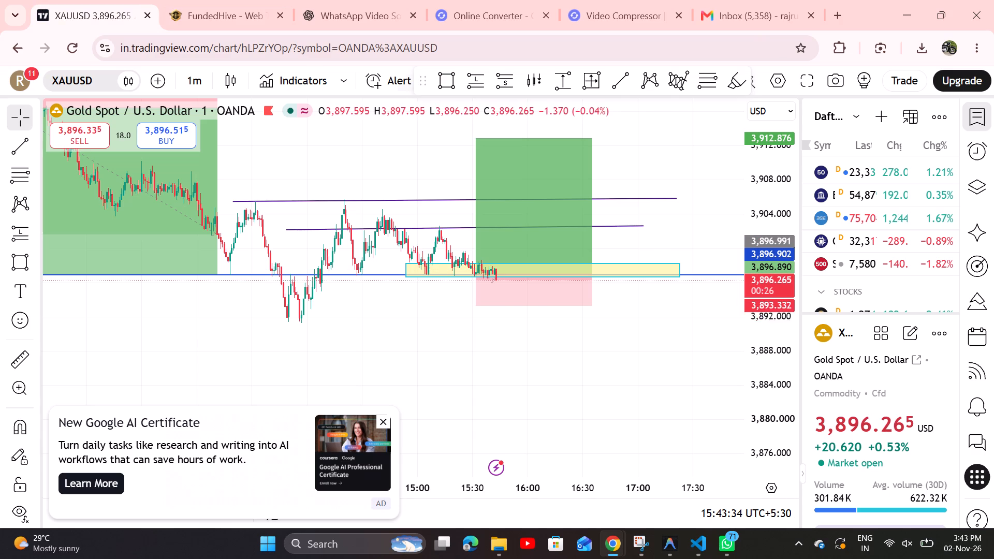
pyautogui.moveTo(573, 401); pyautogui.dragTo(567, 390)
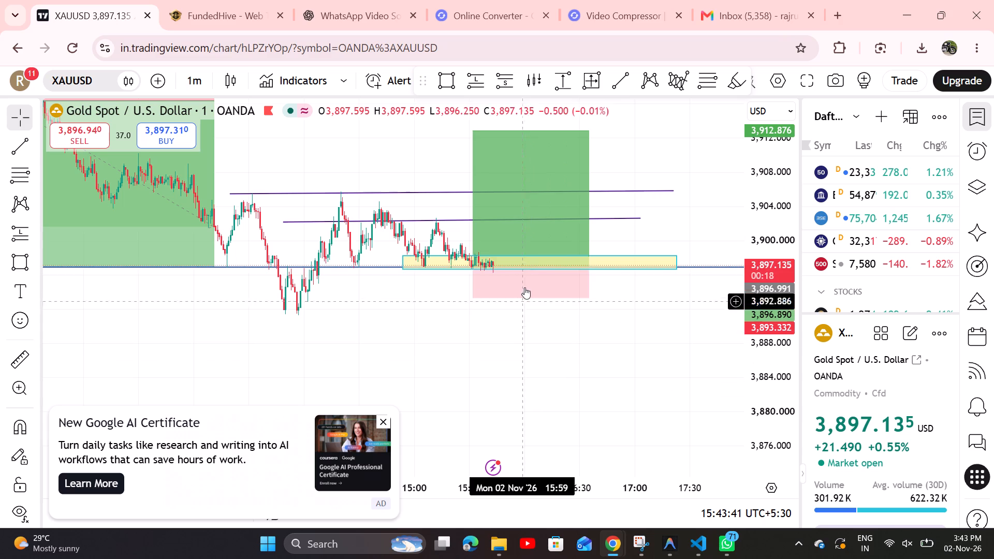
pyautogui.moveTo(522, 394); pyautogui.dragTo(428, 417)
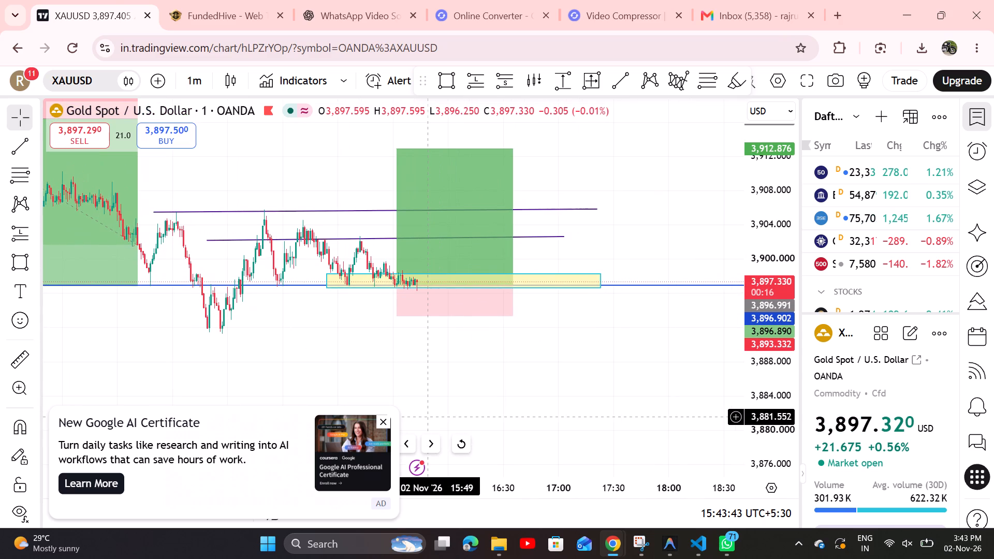
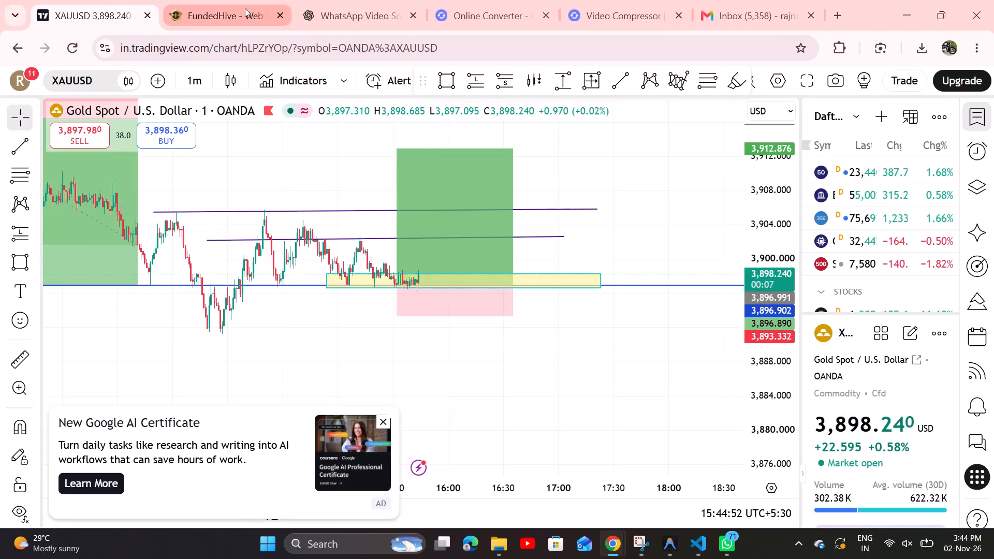
# Switch back to the FundedHive Web Trader with the XAUUSD chart and order form.
pyautogui.click(245, 8)
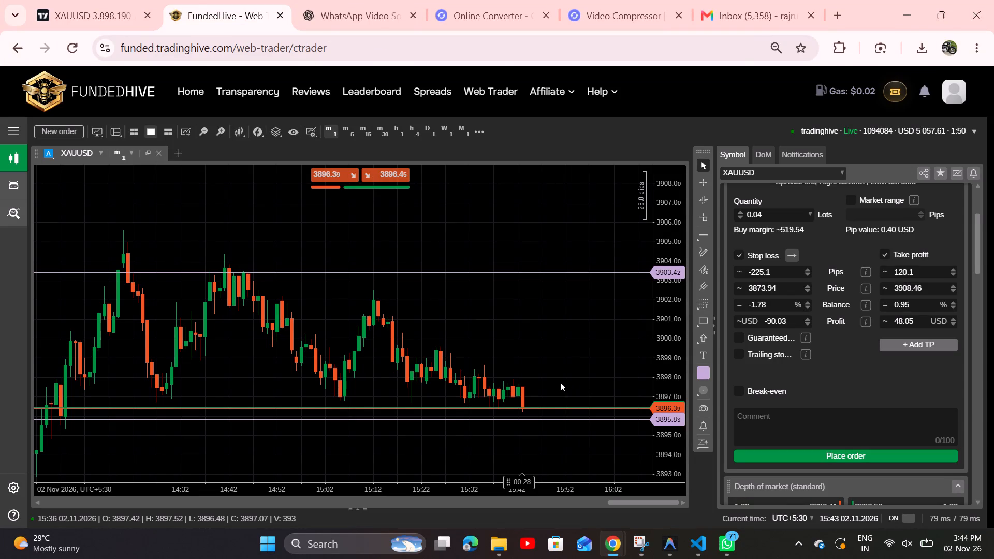
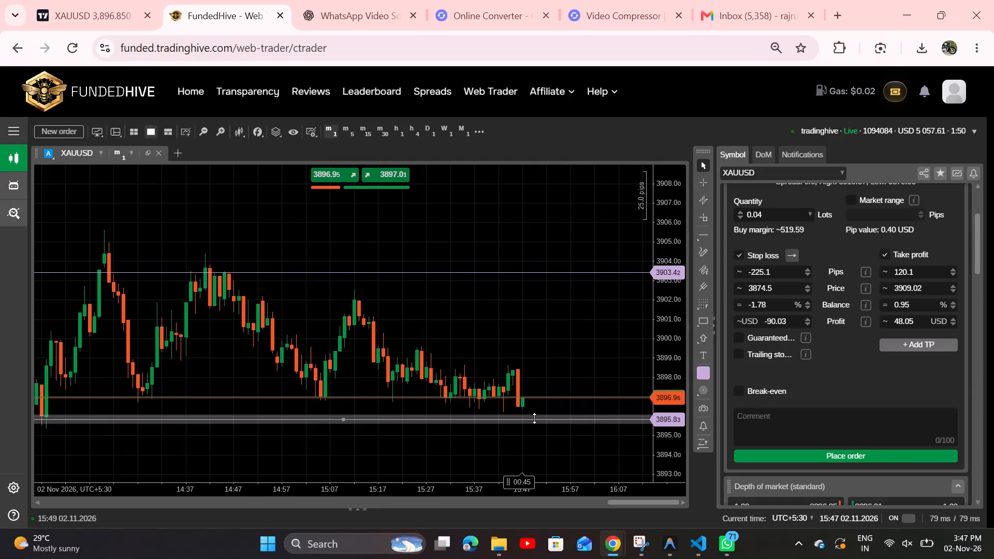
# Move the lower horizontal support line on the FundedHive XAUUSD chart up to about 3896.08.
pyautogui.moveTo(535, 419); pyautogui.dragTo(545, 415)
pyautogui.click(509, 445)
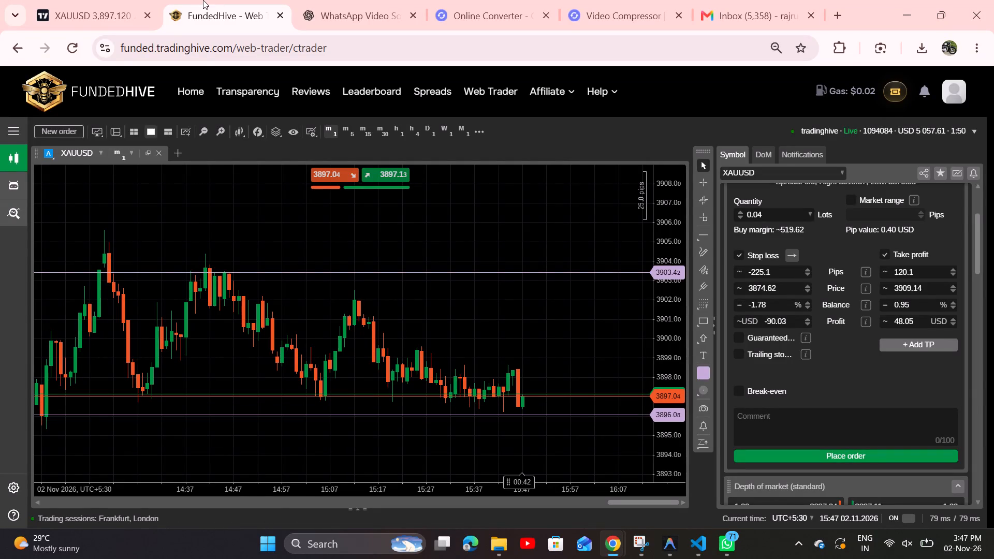
# Check the XAUUSD chart on TradingView, then place the 0.04-lot order with a 225.1-pip stop loss and 120.1-pip take profit in FundedHive.
pyautogui.click(90, 0)
pyautogui.moveTo(604, 363); pyautogui.dragTo(599, 366)
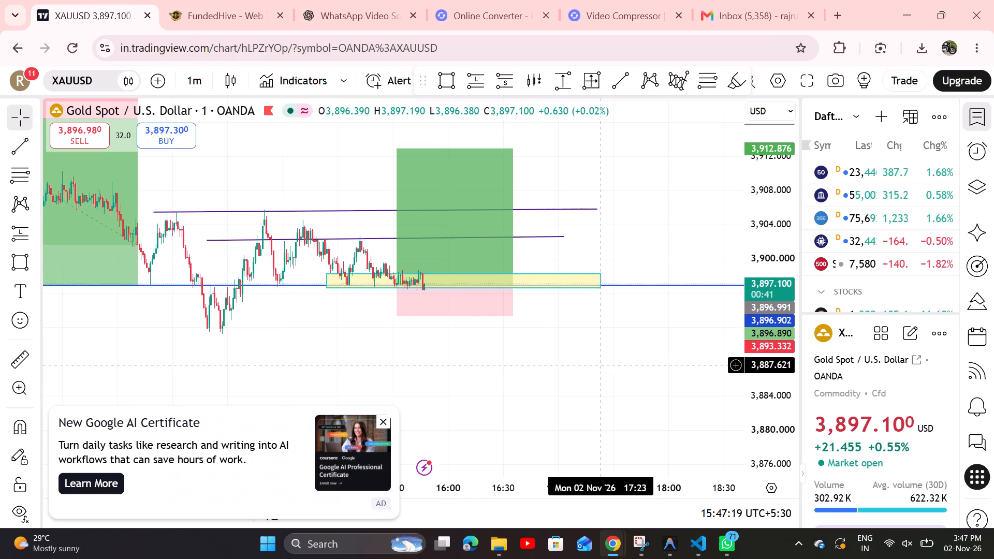
pyautogui.moveTo(599, 366); pyautogui.dragTo(574, 381)
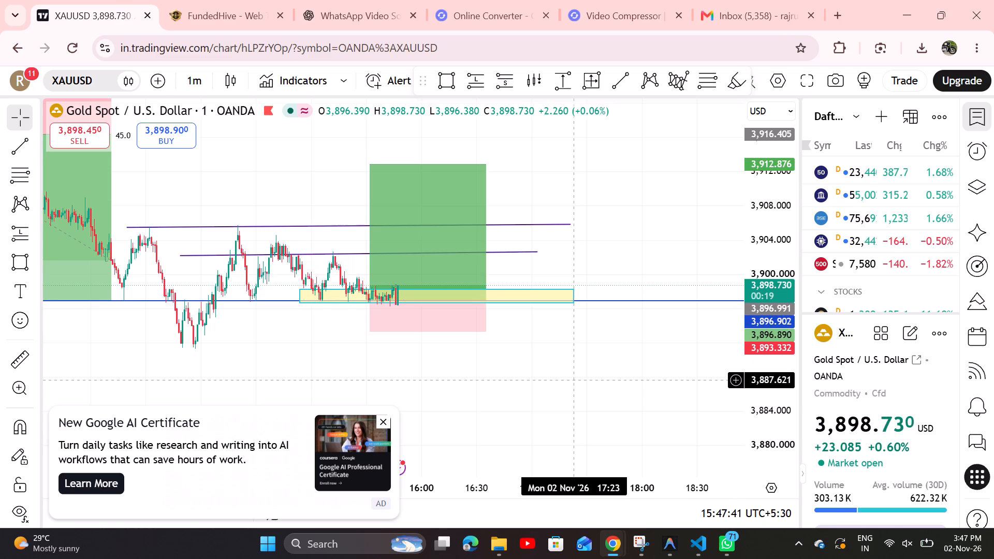
pyautogui.click(202, 0)
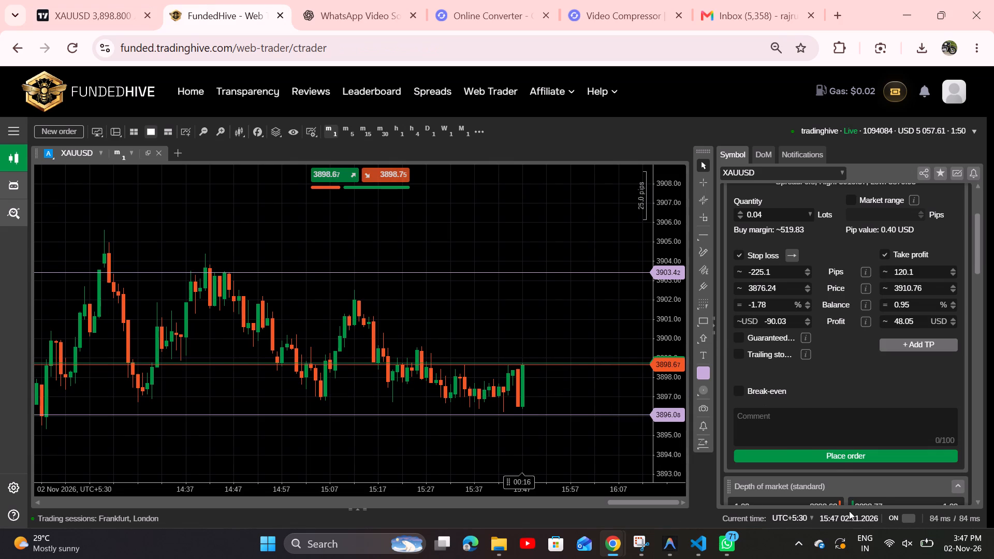
pyautogui.click(797, 461)
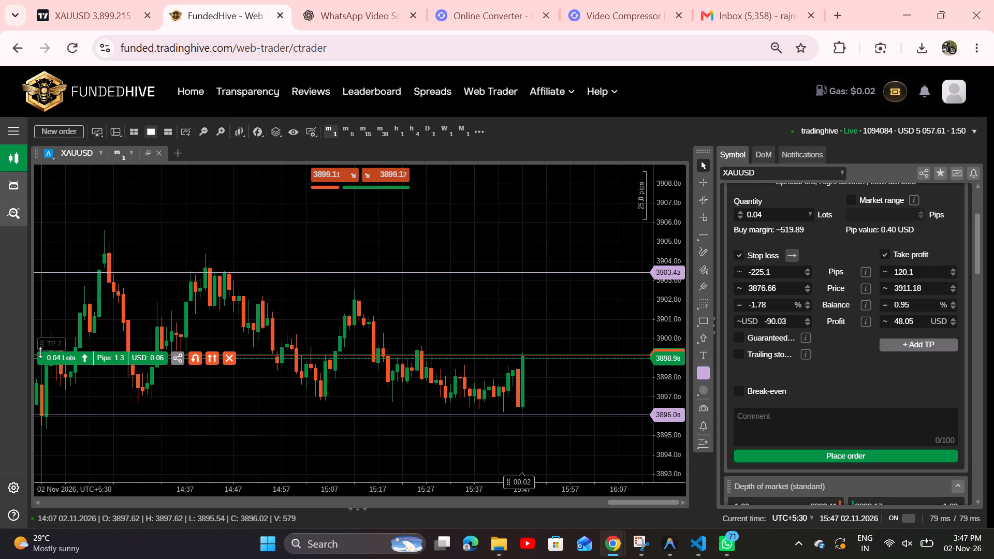
# Add a partial take profit for 0.02 lots at about 3901.82 to the open XAUUSD position.
pyautogui.moveTo(40, 352); pyautogui.dragTo(53, 313)
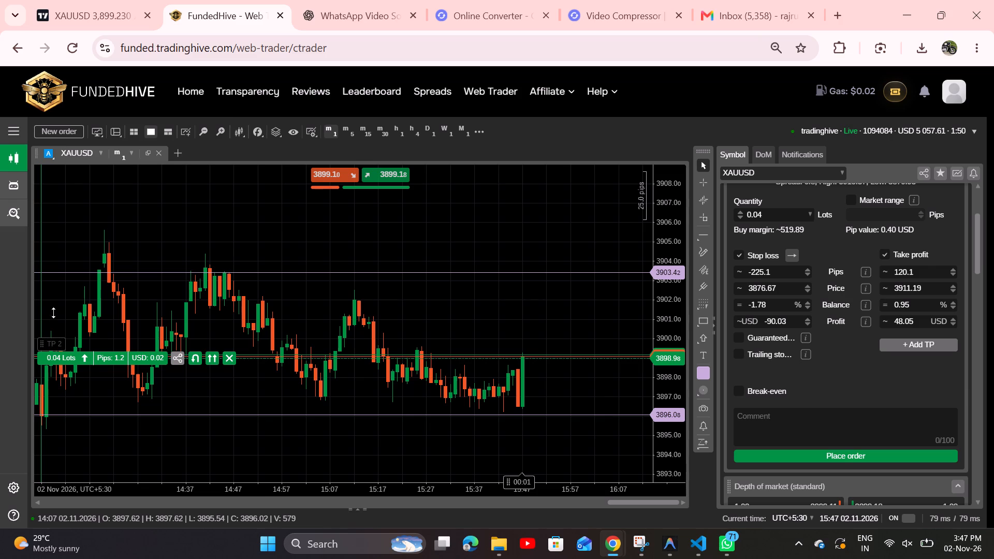
pyautogui.moveTo(53, 313); pyautogui.dragTo(53, 311)
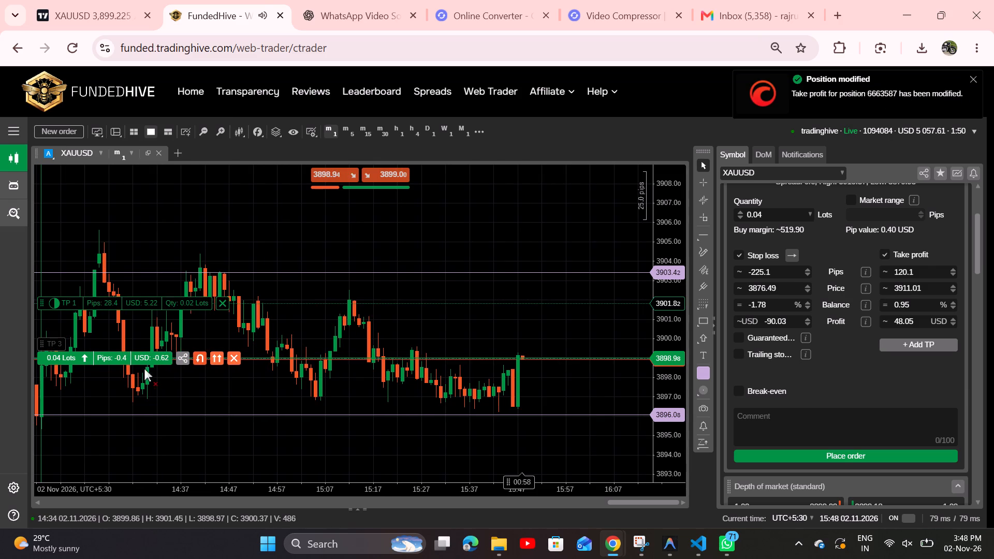
# Close the open 0.04-lot XAUUSD buy position and dismiss the position dialog.
pyautogui.click(232, 357)
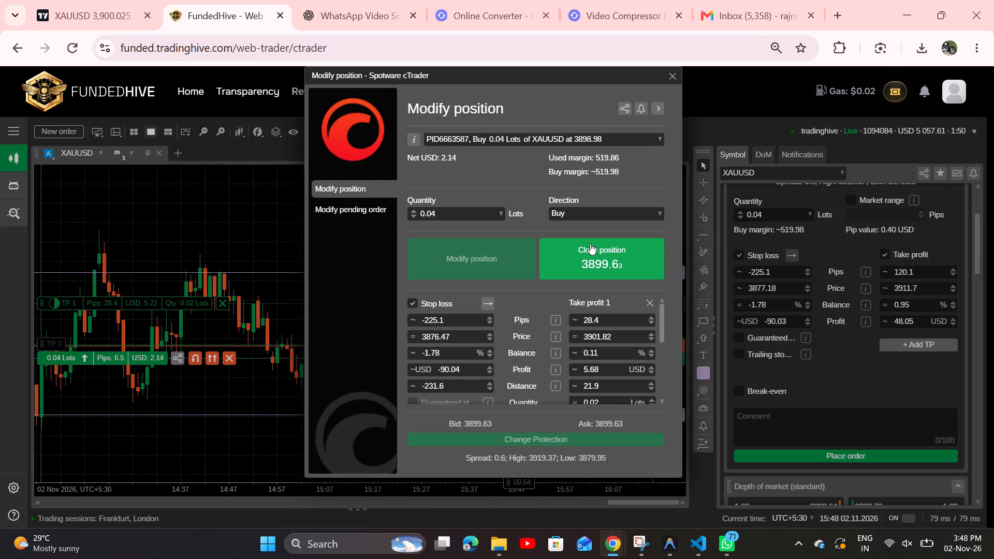
pyautogui.click(625, 254)
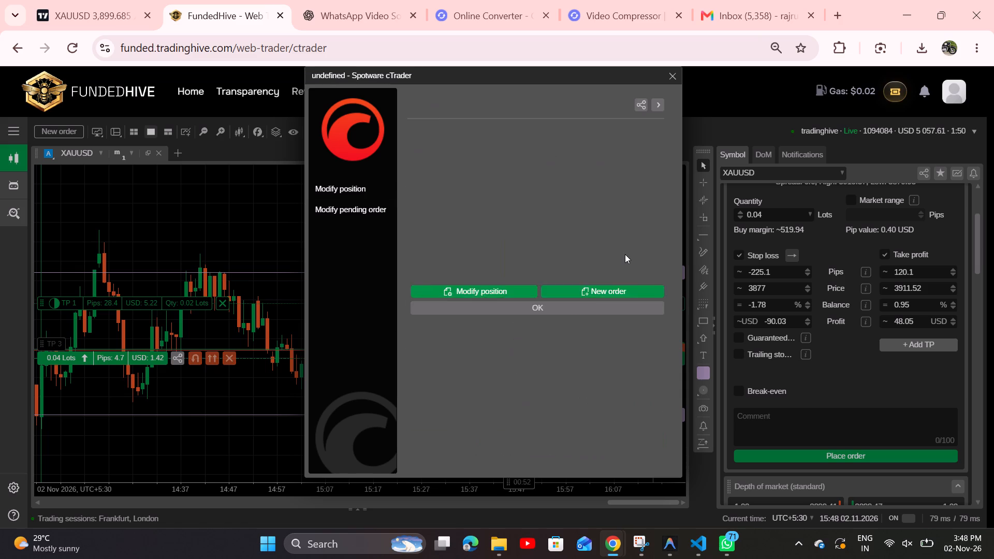
pyautogui.click(672, 76)
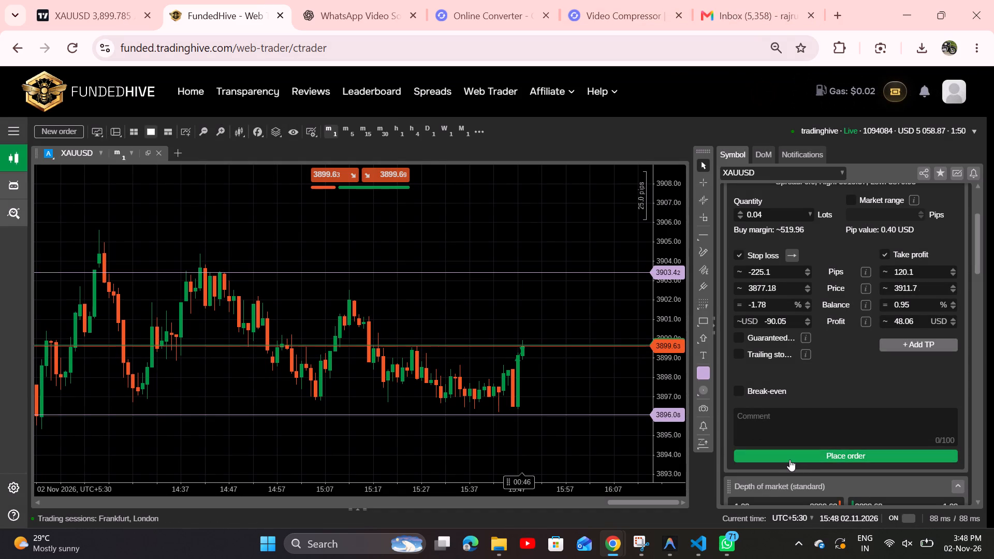
# Switch to the TradingView XAUUSD chart, adjust its view and dismiss the advertisement covering it.
pyautogui.click(101, 0)
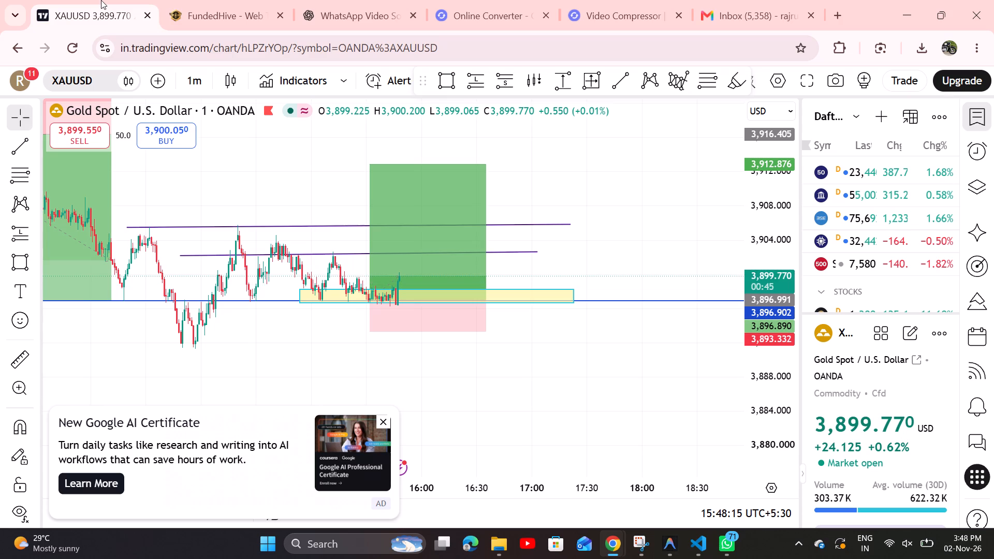
pyautogui.moveTo(602, 247); pyautogui.dragTo(596, 260)
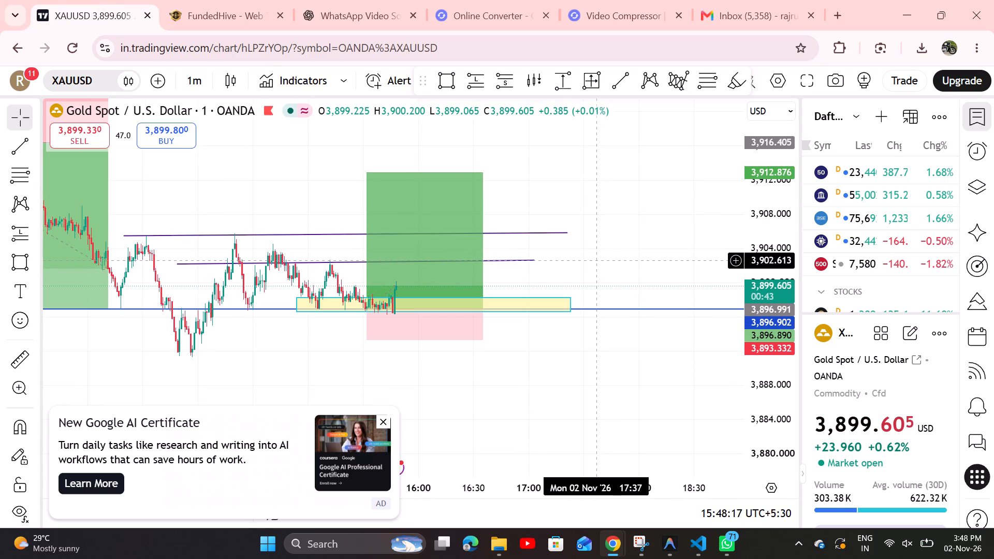
pyautogui.moveTo(596, 260); pyautogui.dragTo(608, 251)
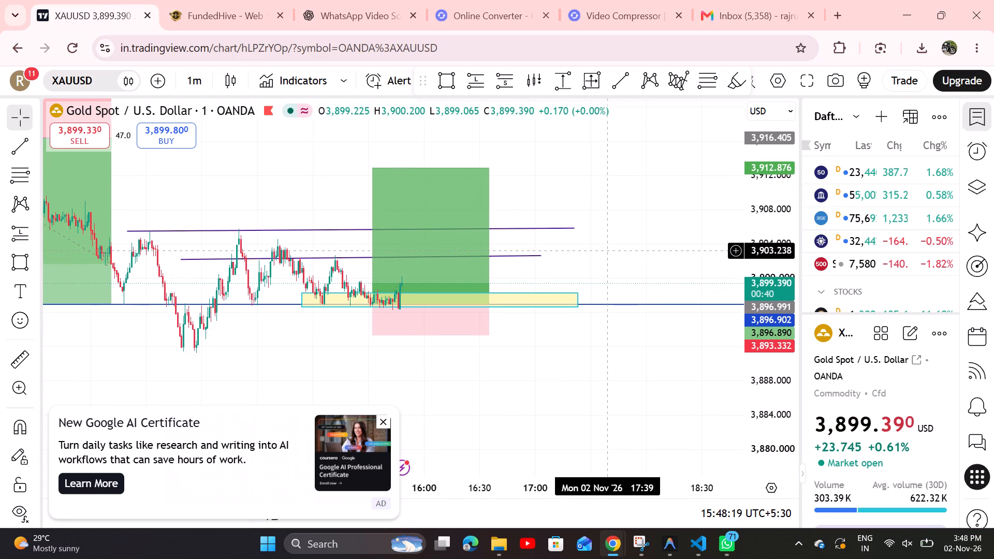
pyautogui.click(386, 420)
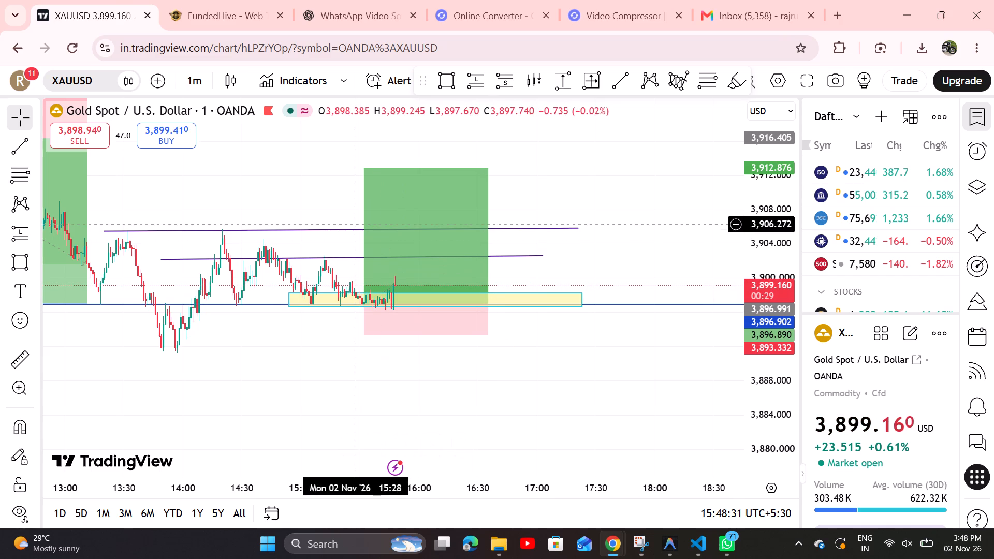
# Return to the FundedHive chart and raise the lower support line to about 3896.47, near the latest candle lows.
pyautogui.click(220, 16)
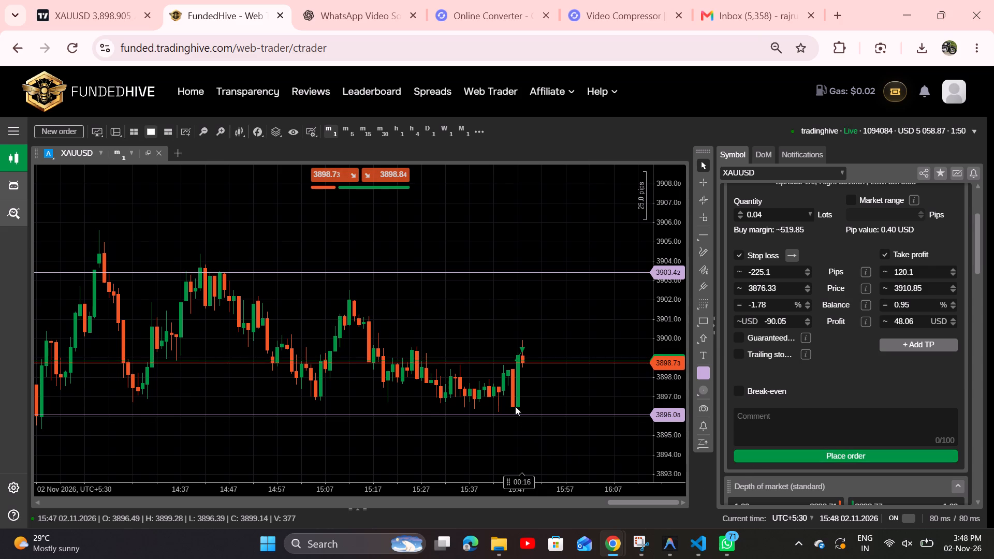
pyautogui.moveTo(513, 413); pyautogui.dragTo(517, 408)
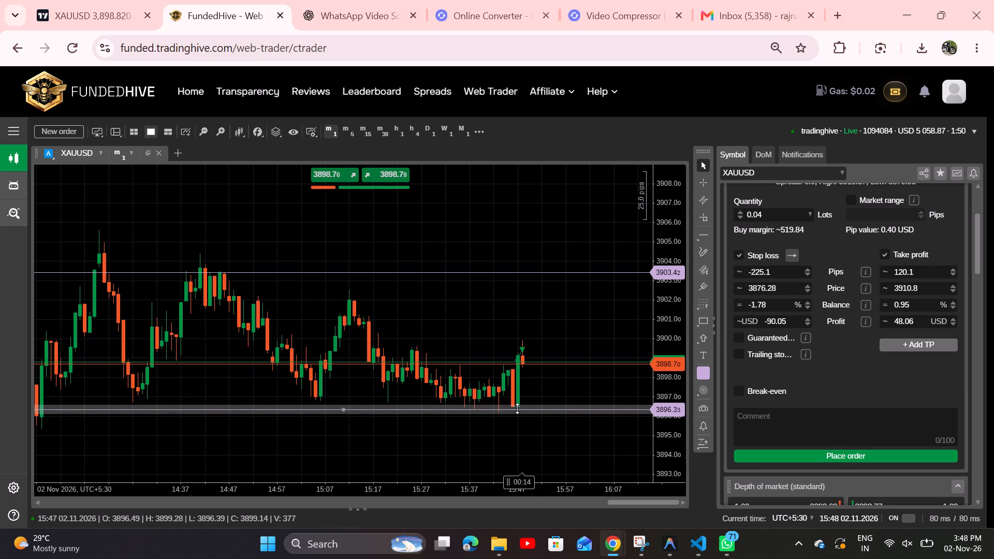
pyautogui.moveTo(517, 408); pyautogui.dragTo(517, 407)
pyautogui.click(514, 411)
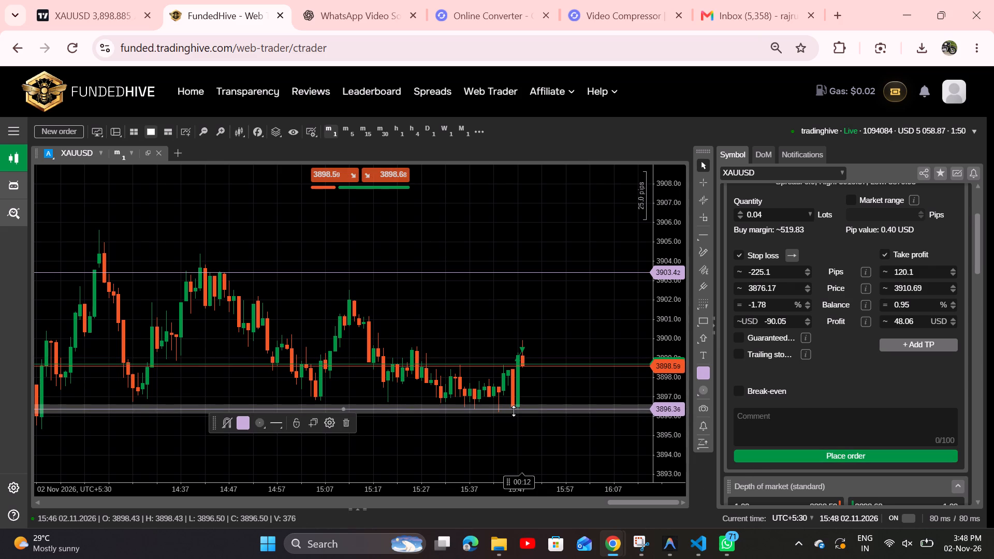
pyautogui.moveTo(485, 429); pyautogui.dragTo(438, 442)
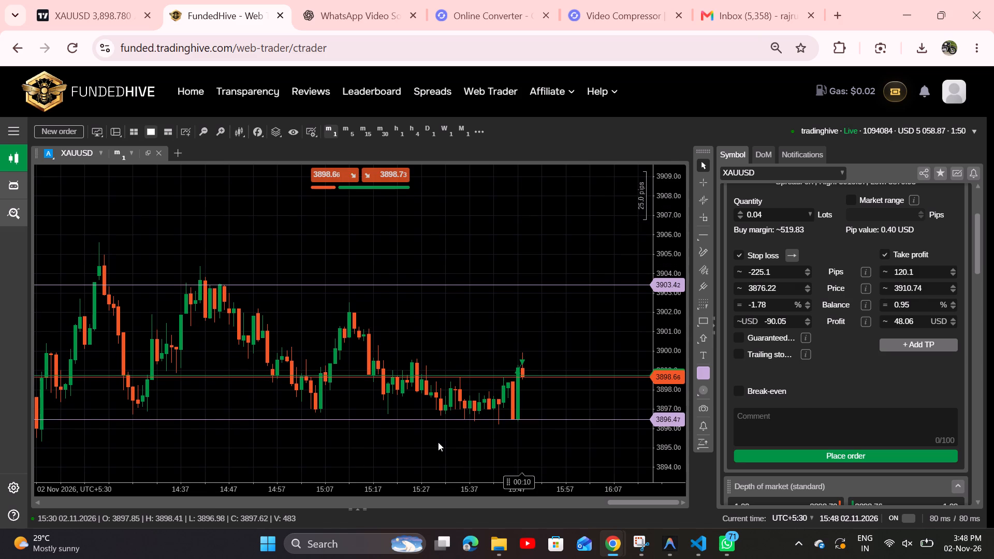
pyautogui.moveTo(438, 442); pyautogui.dragTo(438, 442)
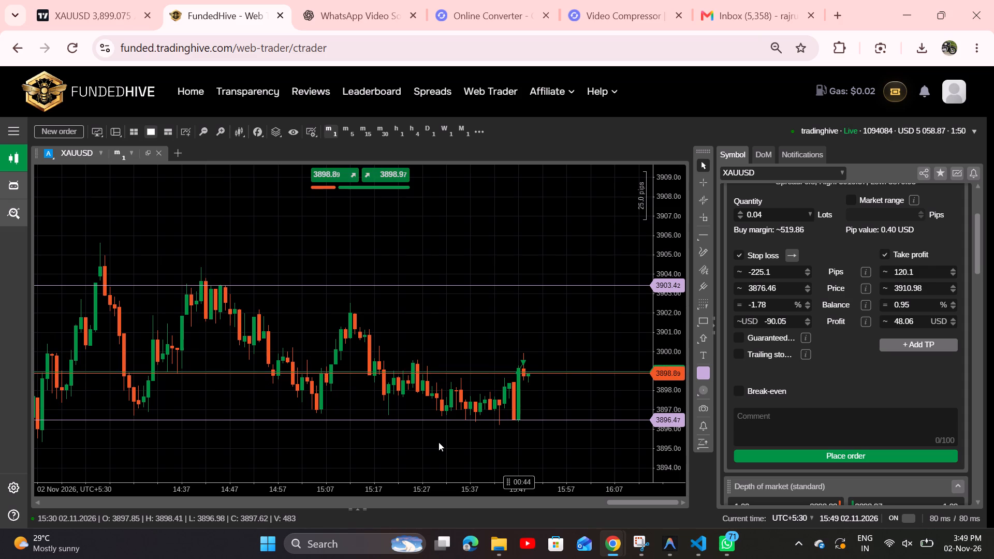
# Place another 0.04-lot XAUUSD buy order with a 225.1-pip stop loss and 120.1-pip take profit.
pyautogui.click(784, 454)
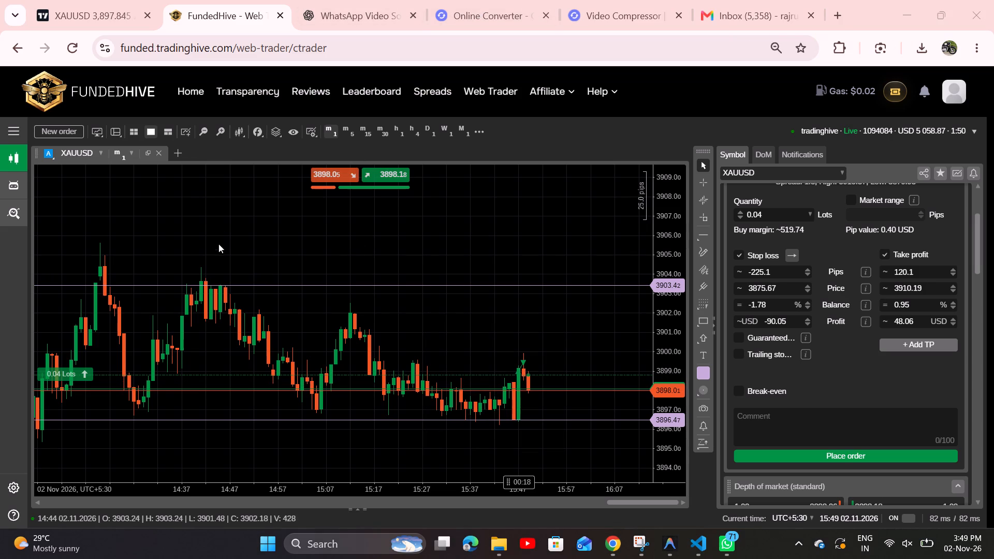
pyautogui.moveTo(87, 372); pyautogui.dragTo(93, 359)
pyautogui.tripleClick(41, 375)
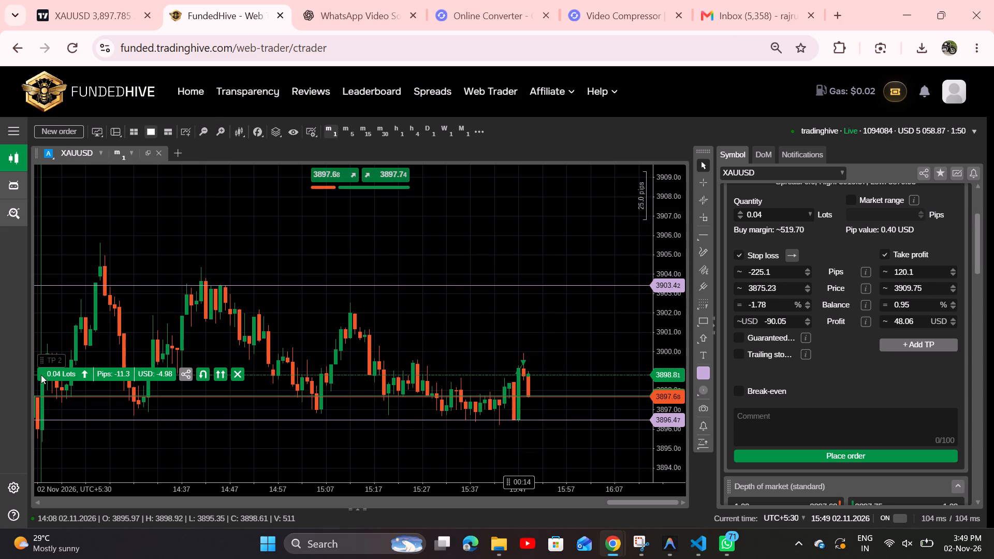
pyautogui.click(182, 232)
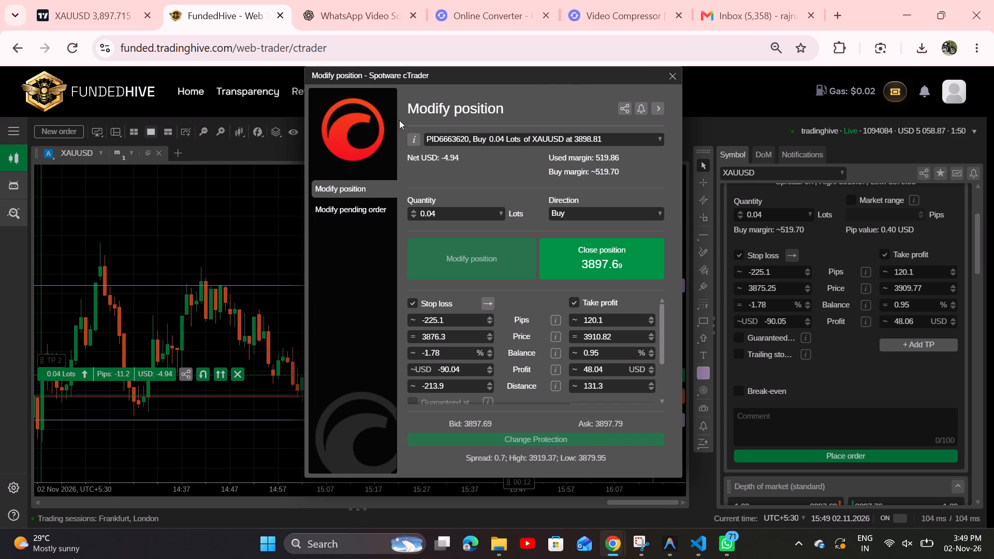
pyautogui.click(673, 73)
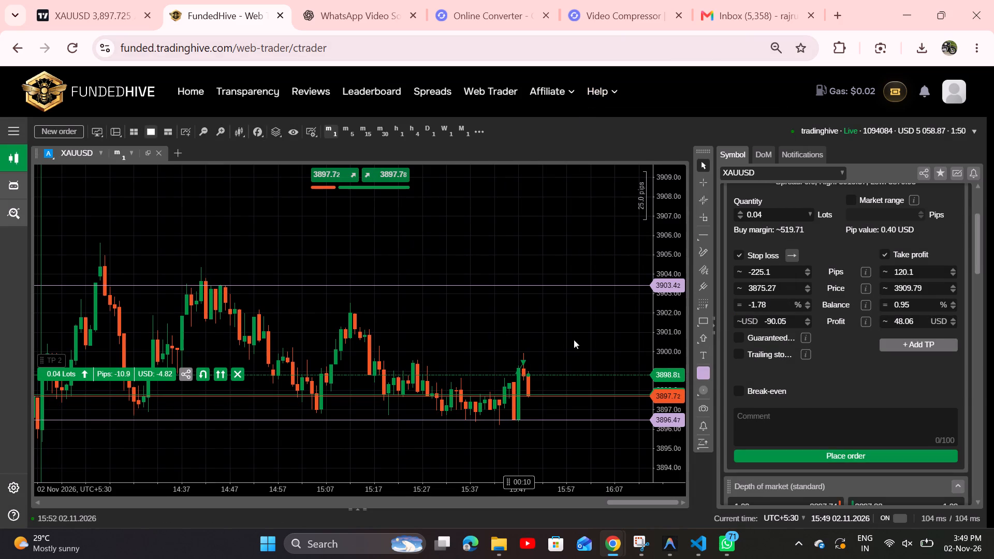
# Examine the earlier XAUUSD price history against the open position, its take profit and the marked horizontal levels.
pyautogui.scroll(-6, 660, 305)
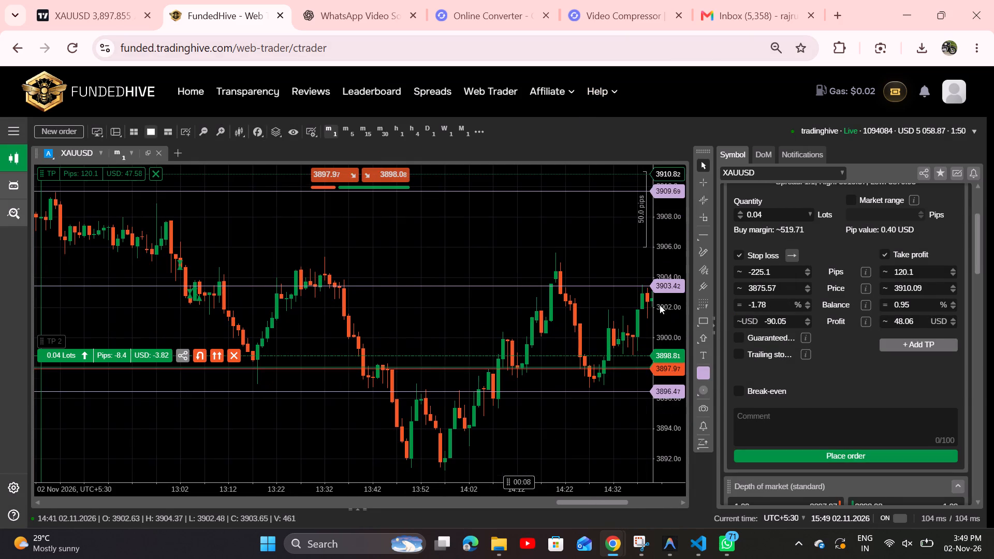
pyautogui.scroll(-9, 660, 304)
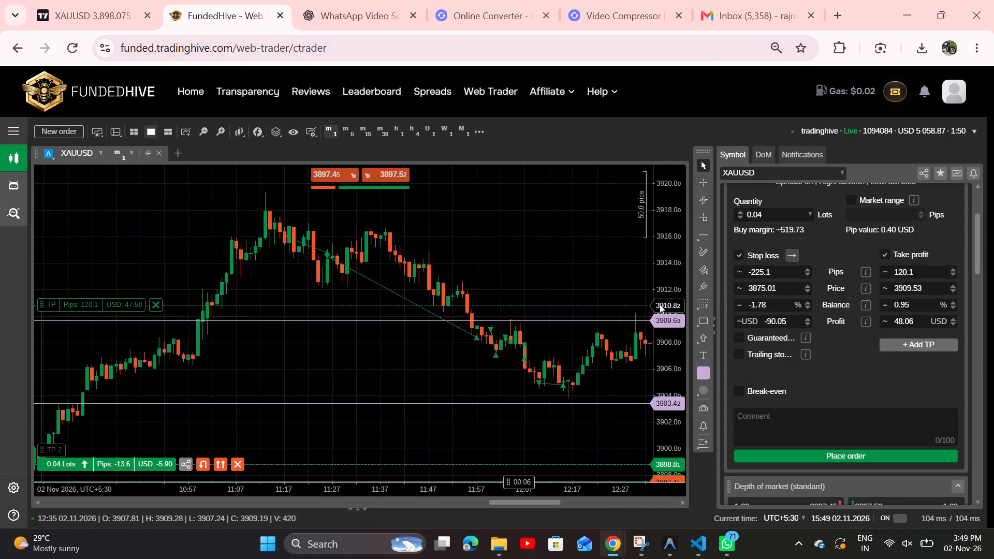
pyautogui.scroll(-3, 660, 304)
pyautogui.scroll(14, 660, 304)
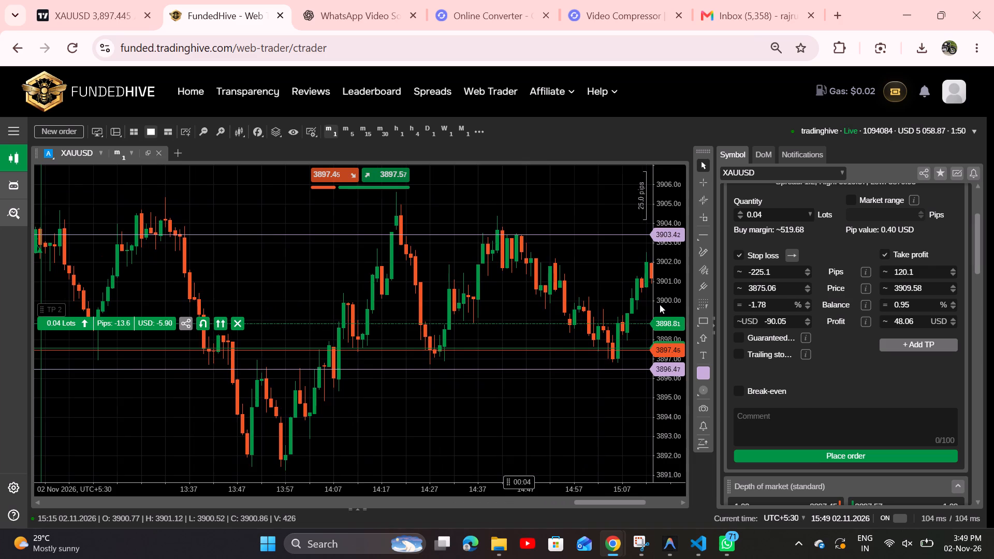
pyautogui.scroll(4, 660, 304)
pyautogui.moveTo(496, 335); pyautogui.dragTo(498, 298)
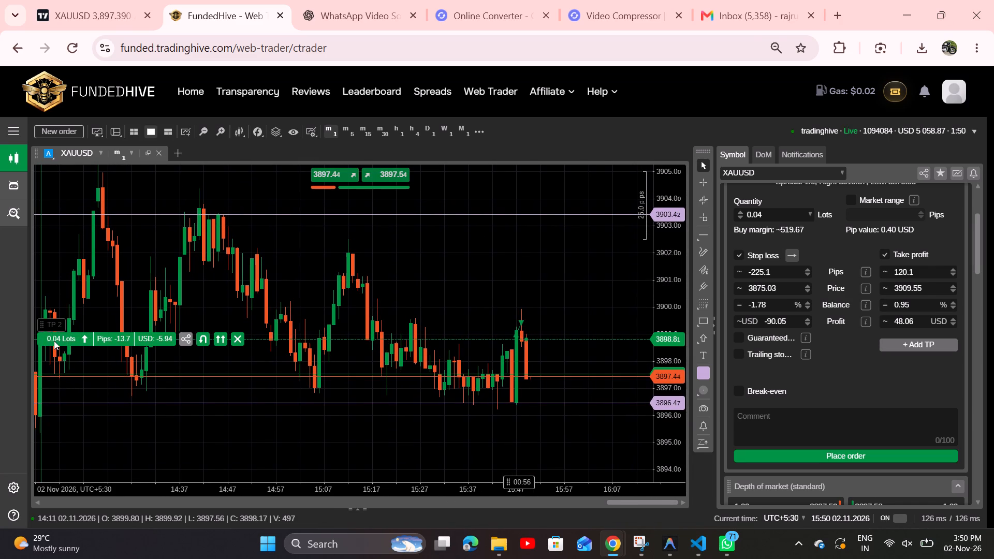
# Add a first partial take profit for 0.02 lots at about 3903.36, just at the marked resistance line.
pyautogui.moveTo(54, 341); pyautogui.dragTo(214, 435)
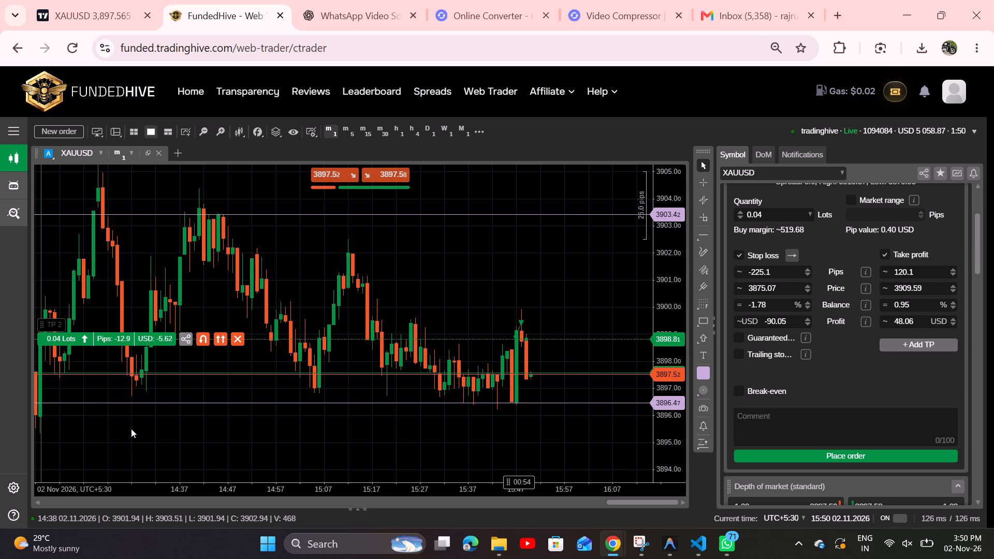
pyautogui.moveTo(130, 428); pyautogui.dragTo(191, 400)
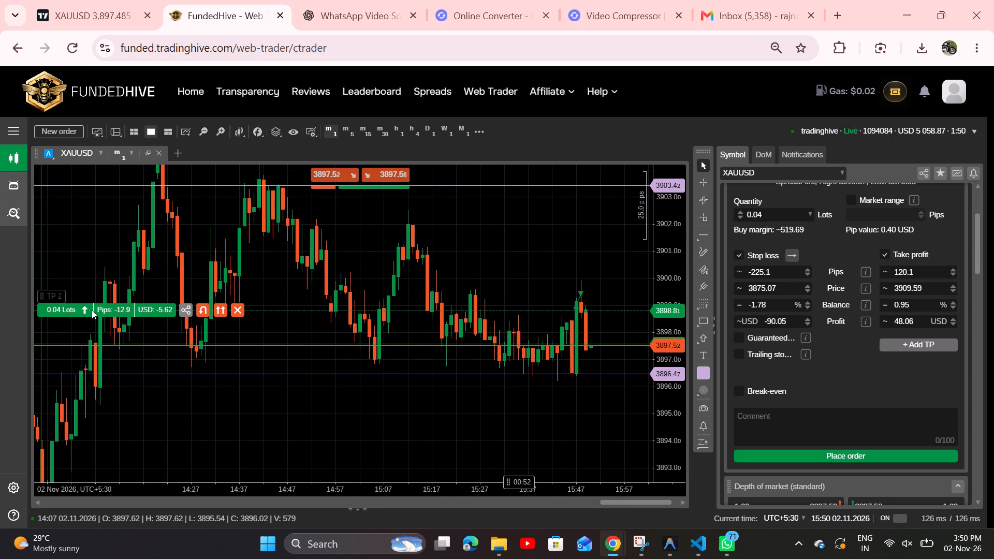
pyautogui.click(91, 310)
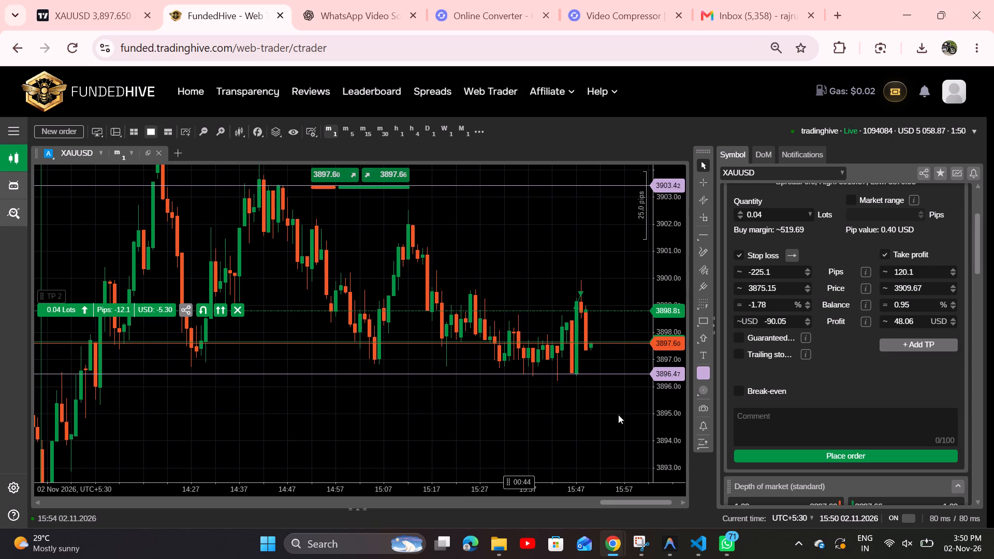
pyautogui.scroll(-7, 660, 398)
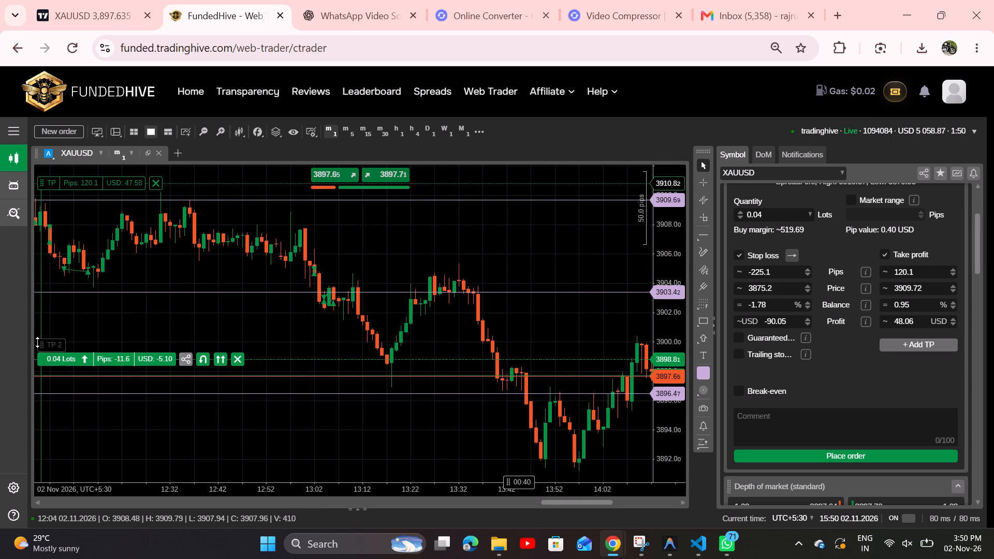
pyautogui.moveTo(37, 342); pyautogui.dragTo(60, 281)
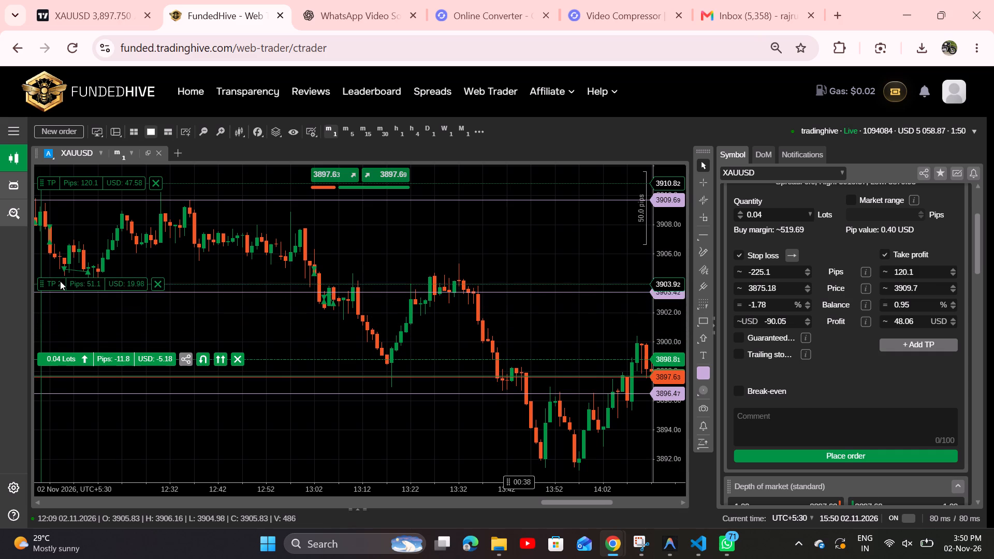
pyautogui.moveTo(60, 281); pyautogui.dragTo(61, 289)
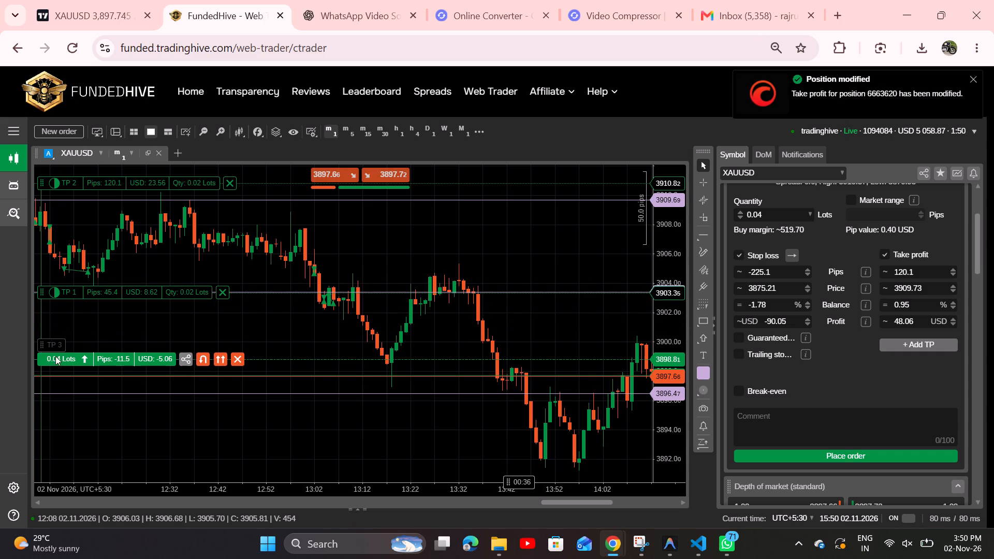
# Add a further partial take profit for 0.01 lots at about 3907.06, between the two existing take-profit levels.
pyautogui.moveTo(65, 353); pyautogui.dragTo(94, 355)
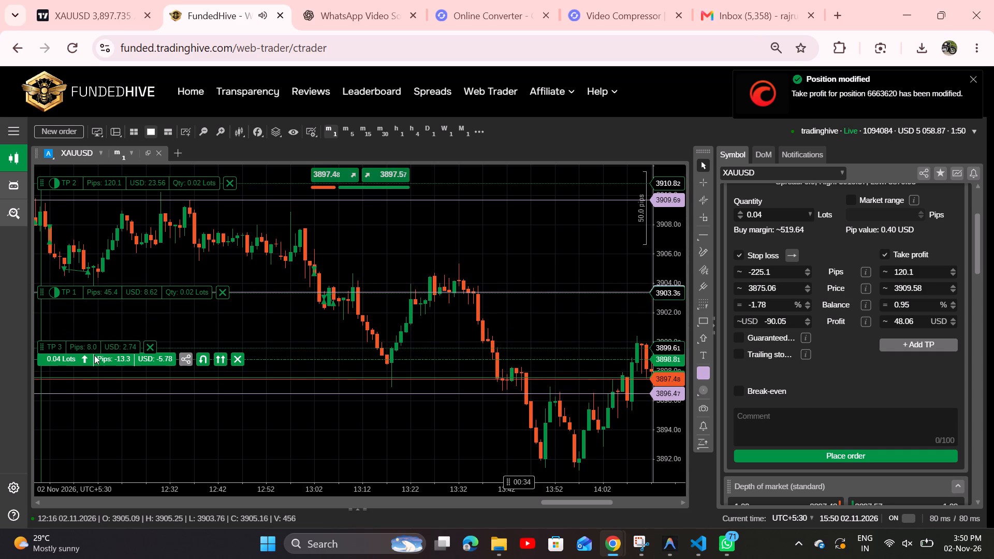
pyautogui.moveTo(94, 355); pyautogui.dragTo(99, 246)
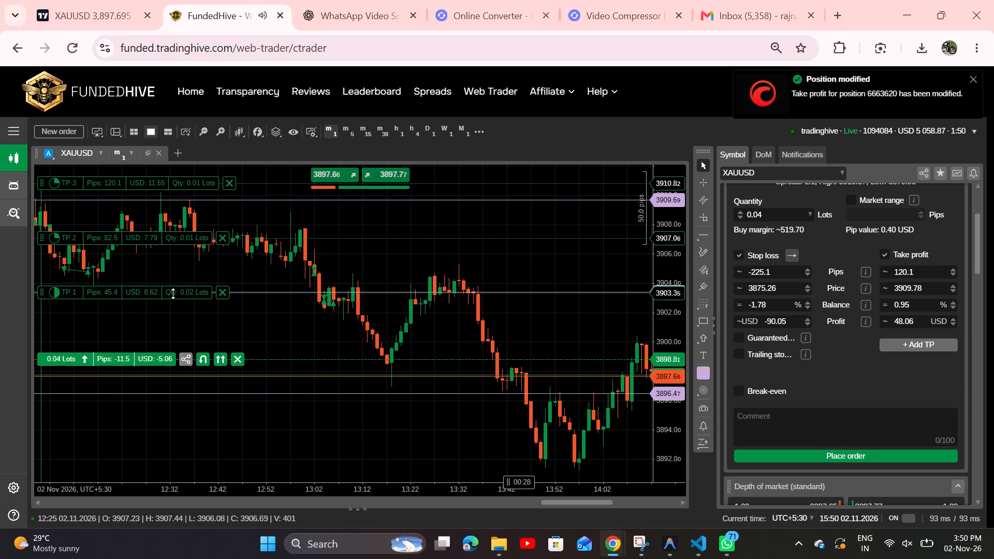
# Examine the latest XAUUSD price action against the open position's take profits, and against the long-position drawing on the TradingView chart.
pyautogui.click(225, 240)
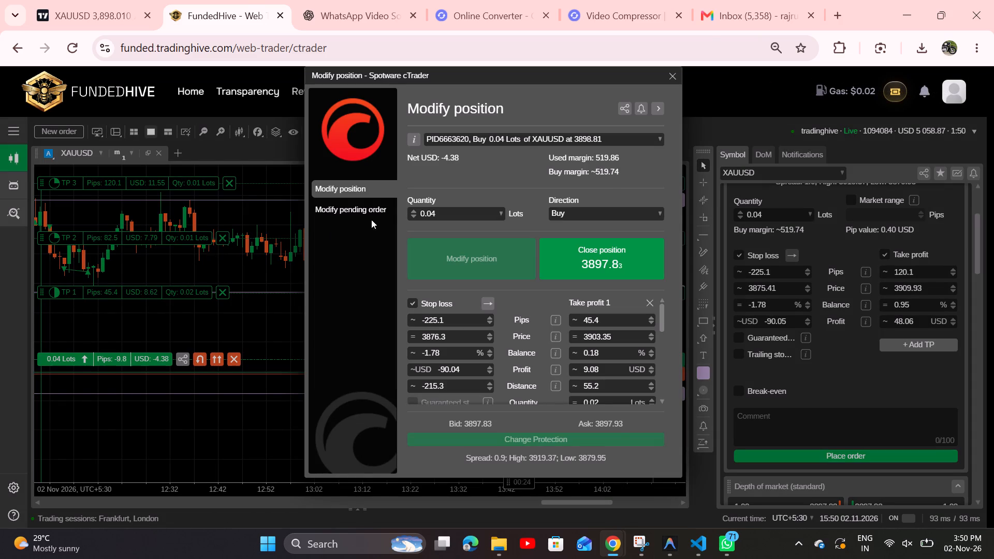
pyautogui.click(670, 75)
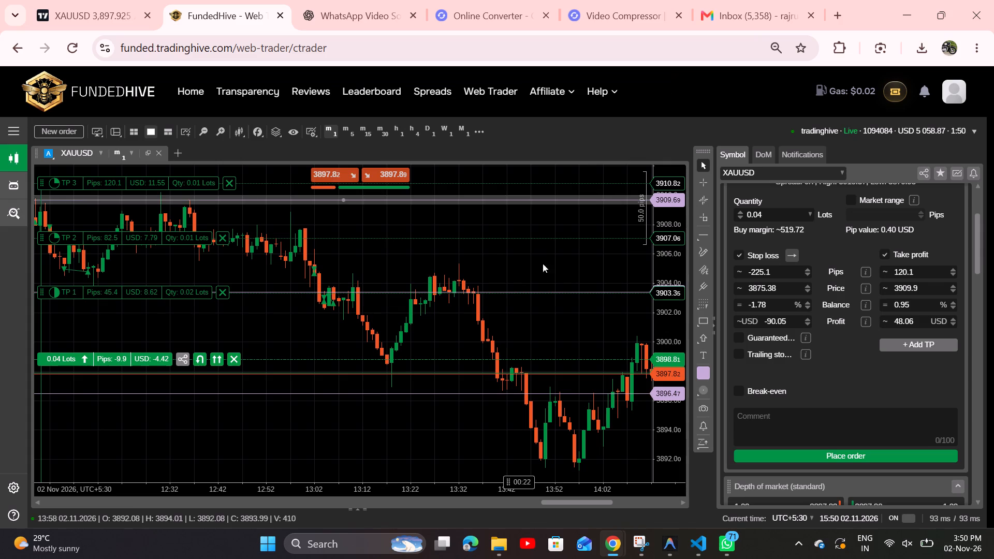
pyautogui.moveTo(546, 312); pyautogui.dragTo(280, 311)
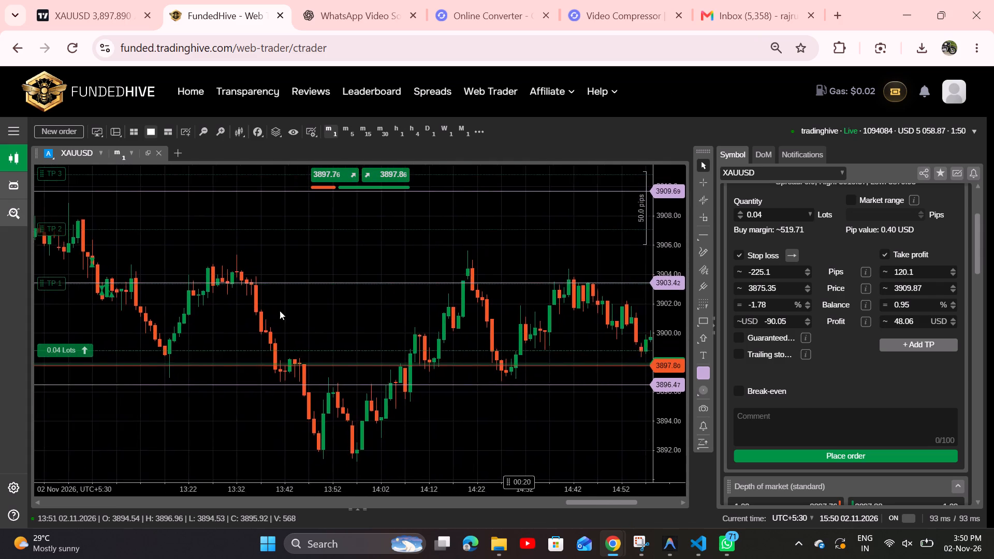
pyautogui.moveTo(280, 311); pyautogui.dragTo(0, 304)
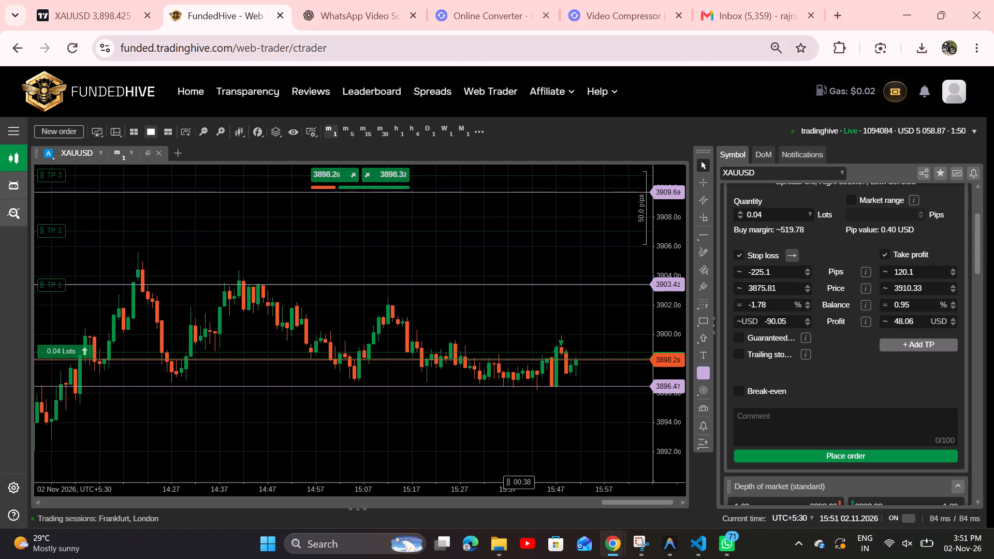
pyautogui.click(115, 0)
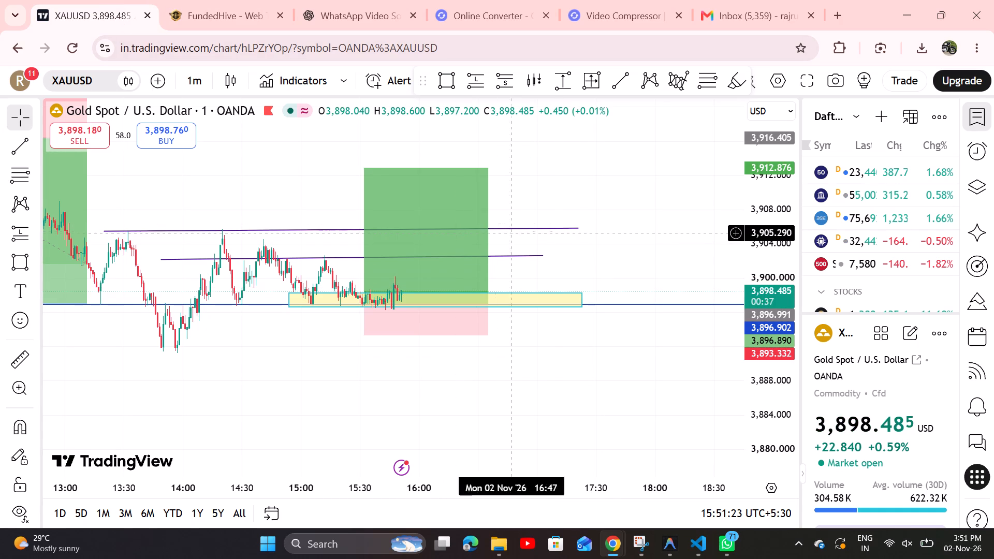
pyautogui.moveTo(584, 262); pyautogui.dragTo(586, 244)
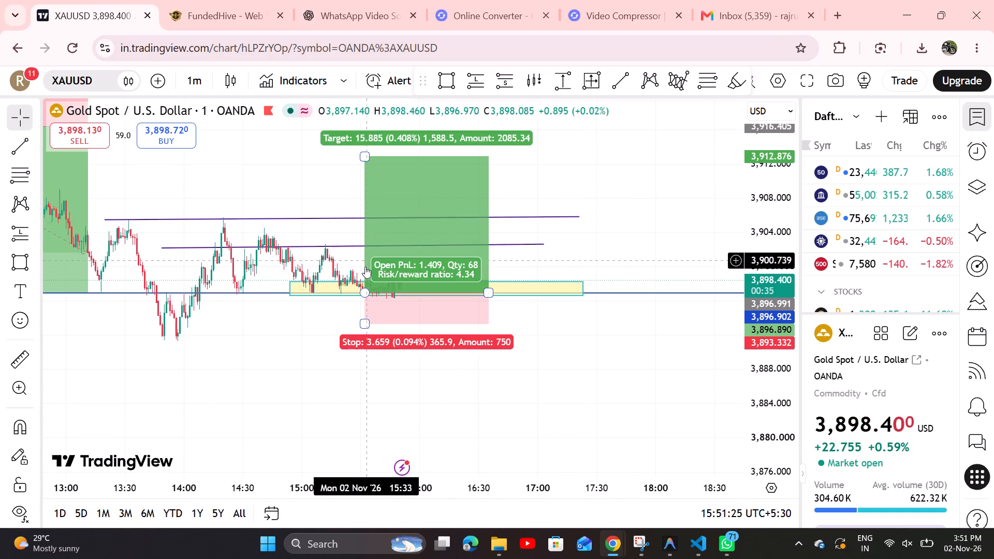
# Return to FundedHive and move the 0.02-lot first take profit to about 3903.44, at the marked resistance line.
pyautogui.click(179, 1)
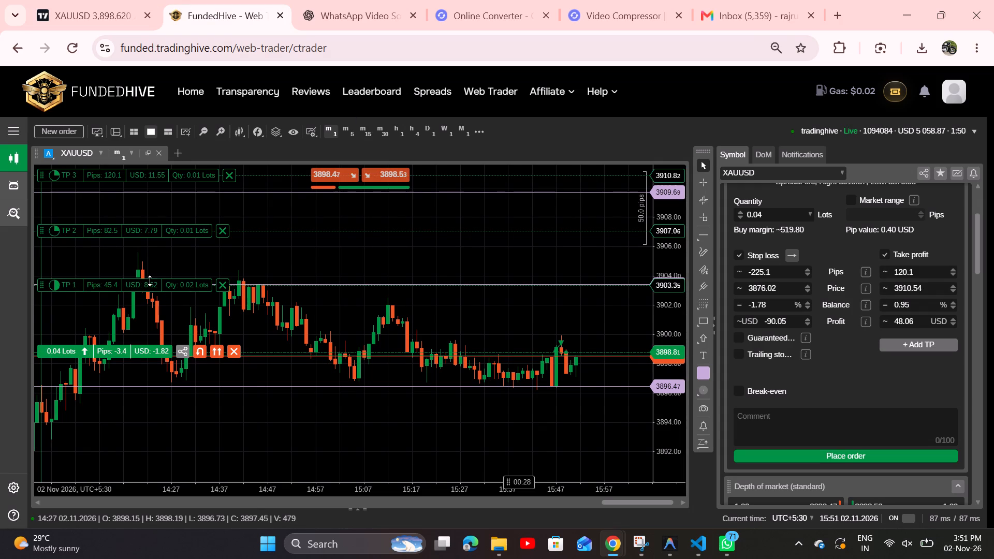
pyautogui.moveTo(148, 282); pyautogui.dragTo(158, 336)
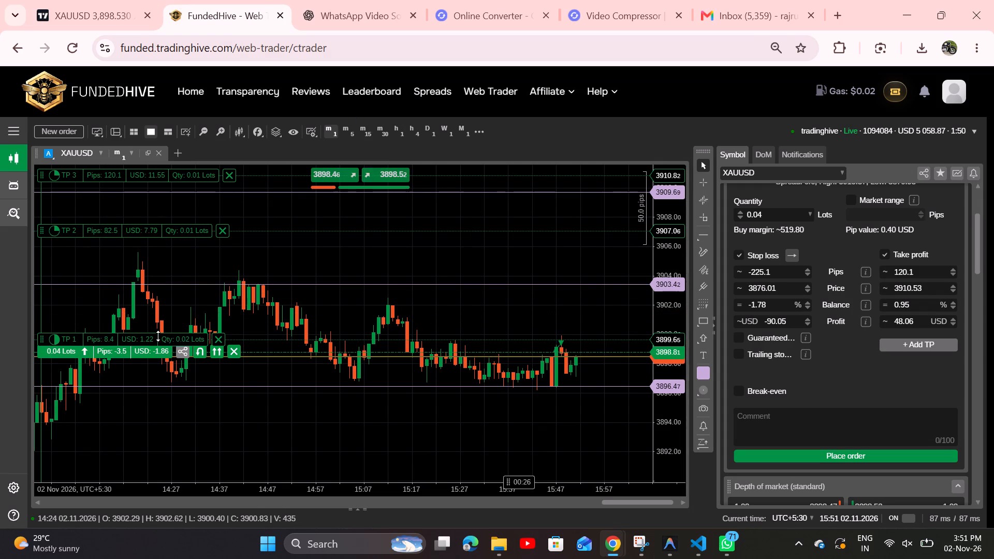
pyautogui.moveTo(158, 336); pyautogui.dragTo(166, 326)
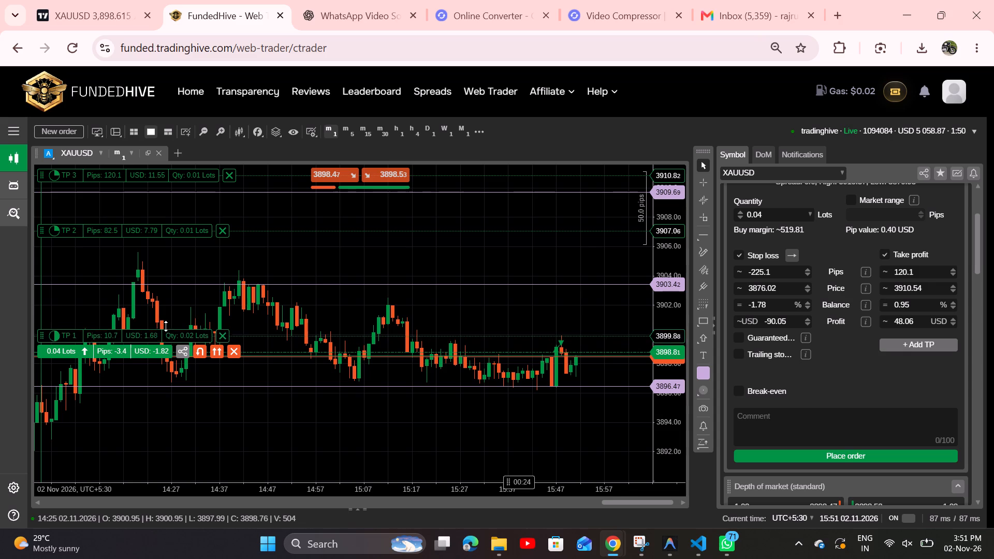
pyautogui.moveTo(166, 326); pyautogui.dragTo(180, 281)
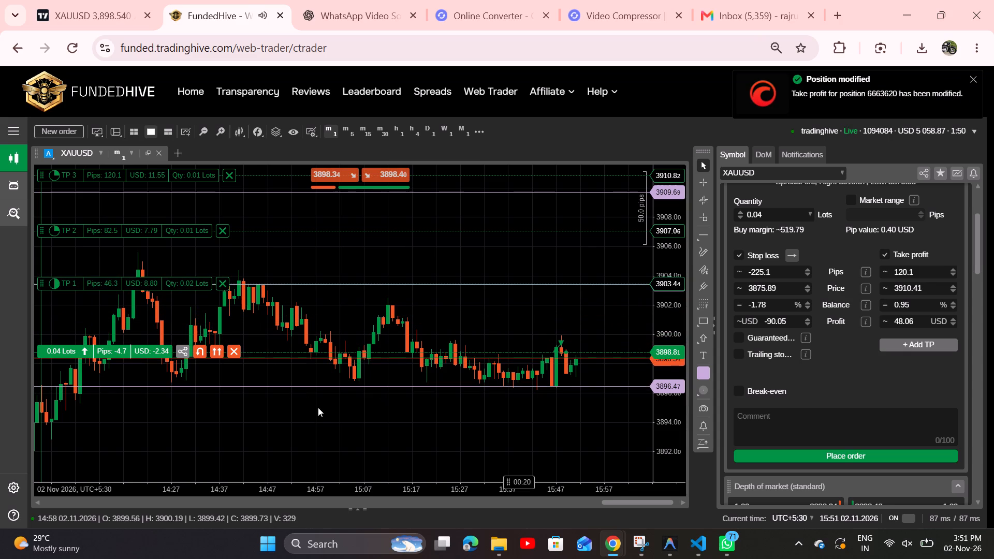
# On the TradingView chart, level the lower purple trend line at about 3,902.167 and extend its later end to about 17:11.
pyautogui.click(116, 12)
pyautogui.moveTo(523, 361); pyautogui.dragTo(525, 340)
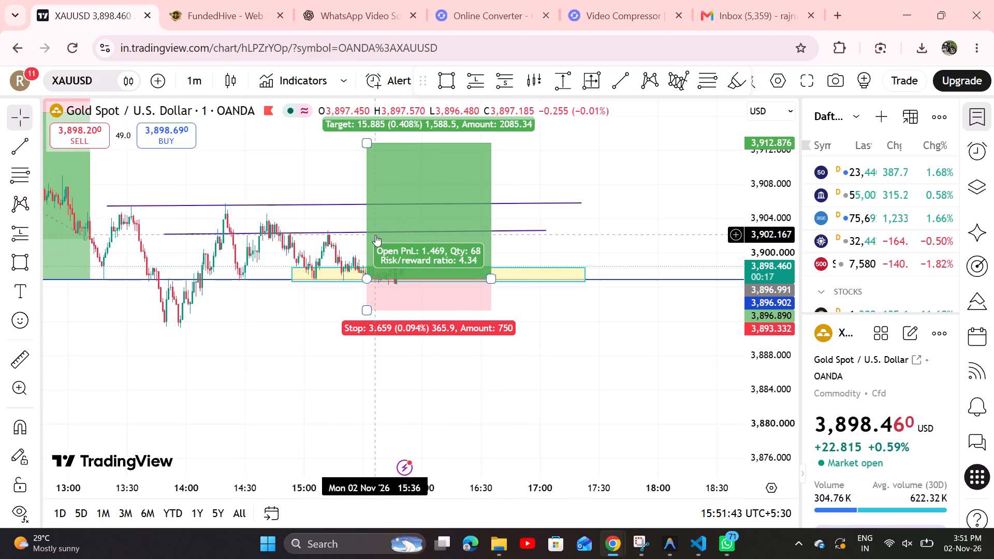
pyautogui.moveTo(548, 228); pyautogui.dragTo(554, 230)
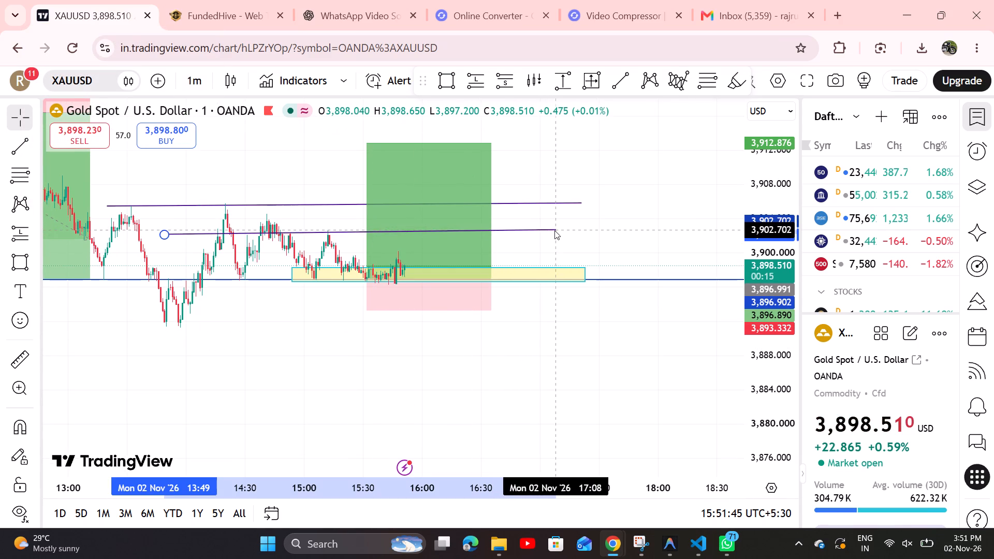
pyautogui.moveTo(554, 230); pyautogui.dragTo(562, 235)
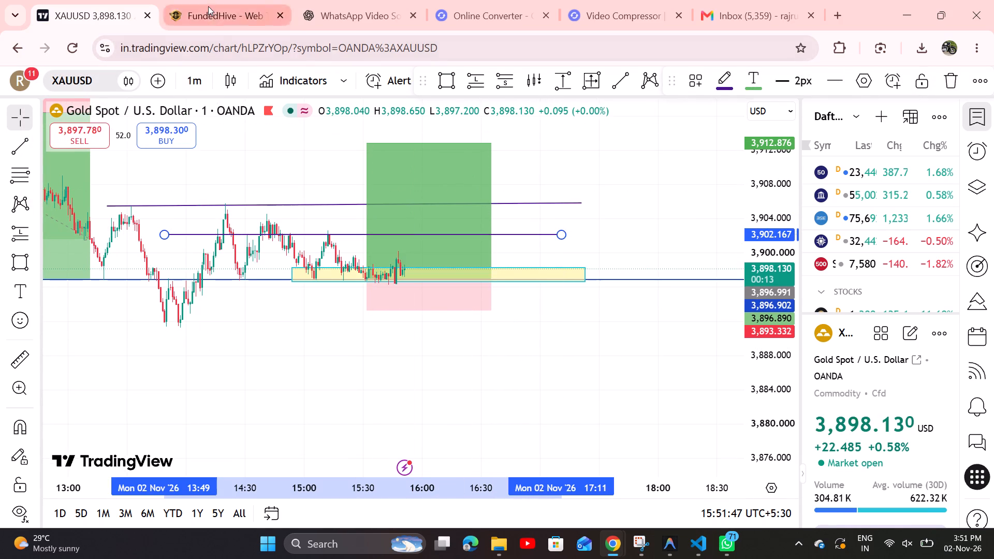
# Back on FundedHive, examine the XAUUSD one-minute price history against the open position, its take profits and the marked support and resistance levels.
pyautogui.click(208, 6)
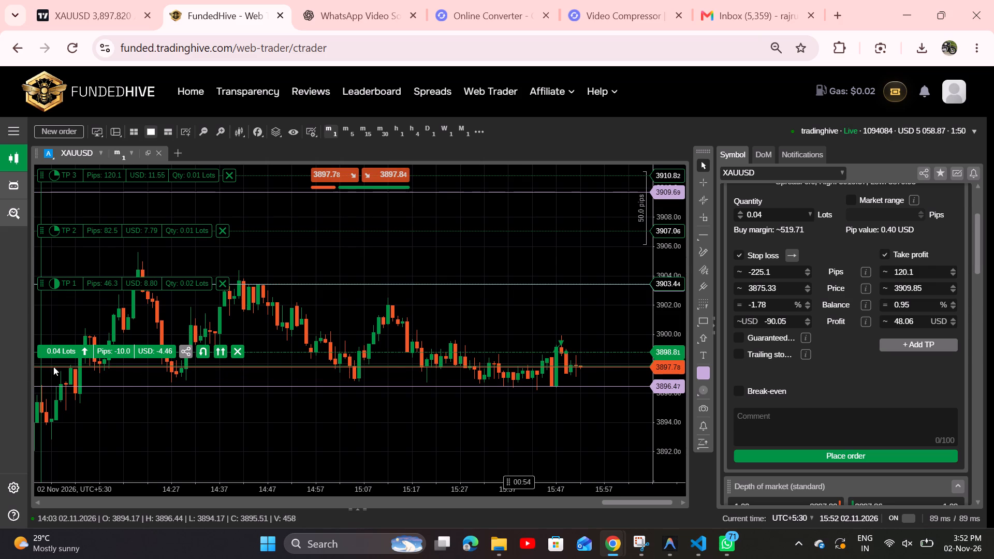
pyautogui.moveTo(138, 425); pyautogui.dragTo(157, 419)
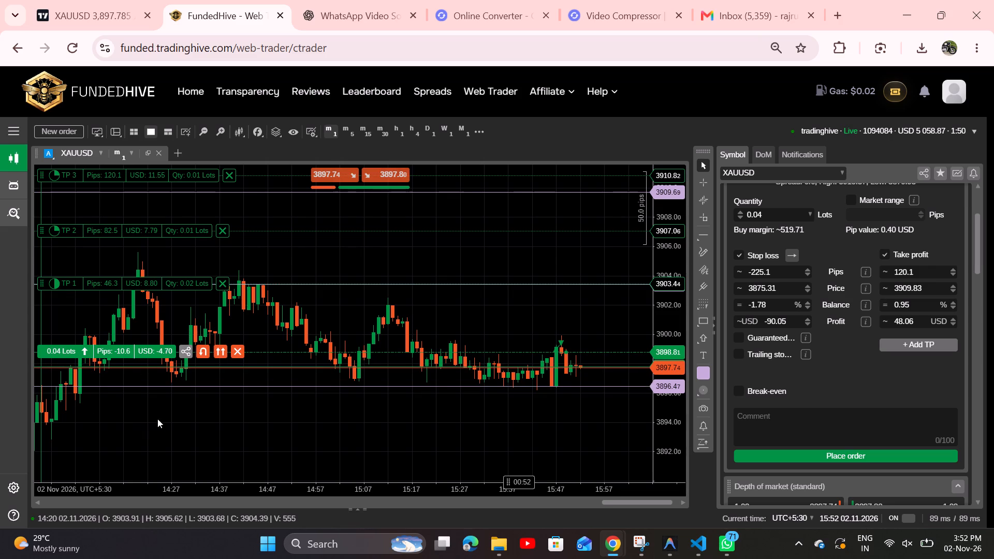
pyautogui.moveTo(157, 419); pyautogui.dragTo(250, 403)
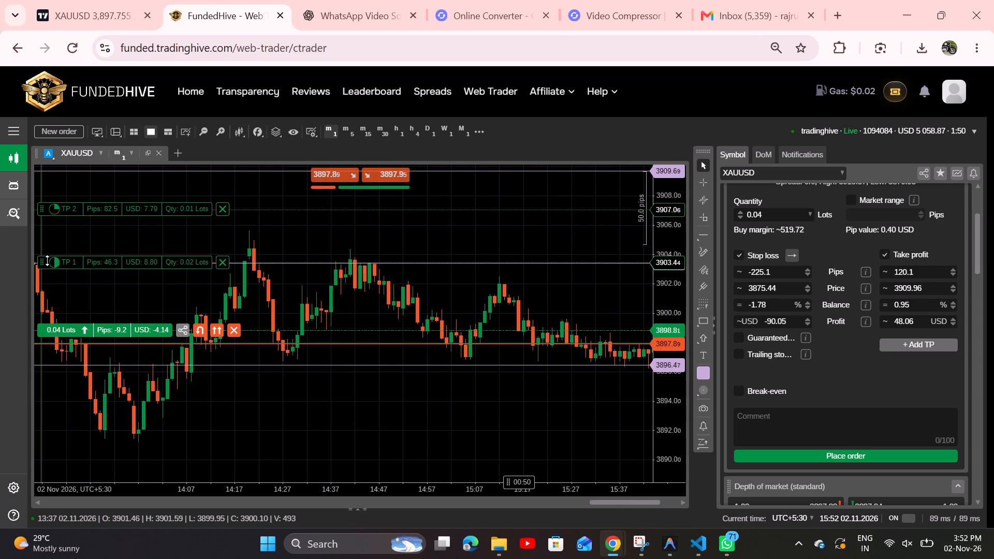
pyautogui.moveTo(150, 289); pyautogui.dragTo(133, 291)
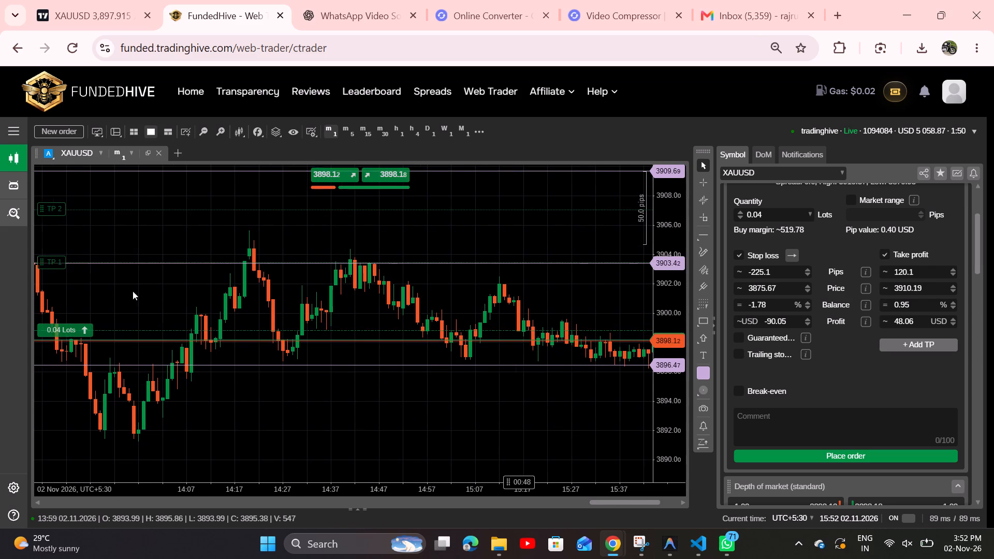
pyautogui.moveTo(133, 291); pyautogui.dragTo(39, 302)
pyautogui.moveTo(376, 430); pyautogui.dragTo(324, 425)
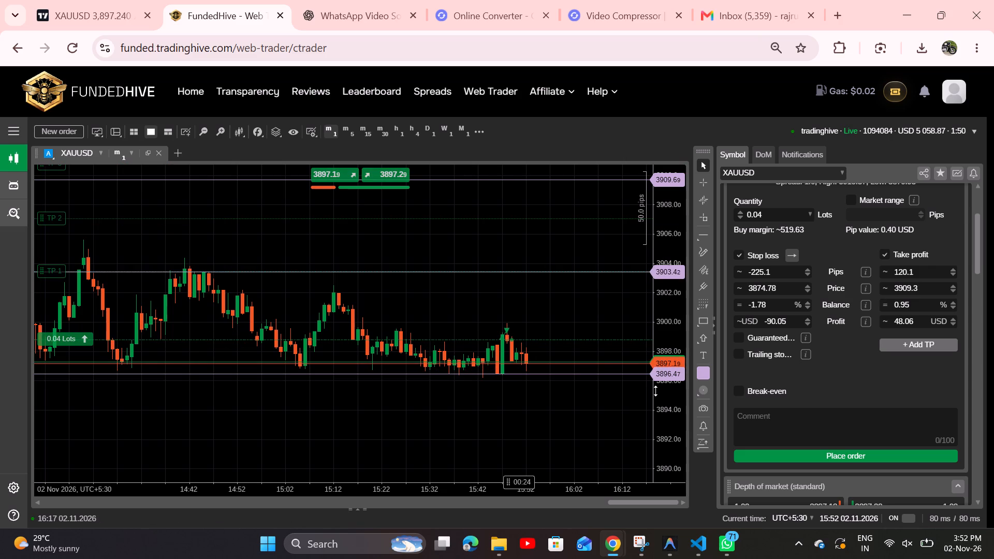
pyautogui.scroll(-5, 661, 394)
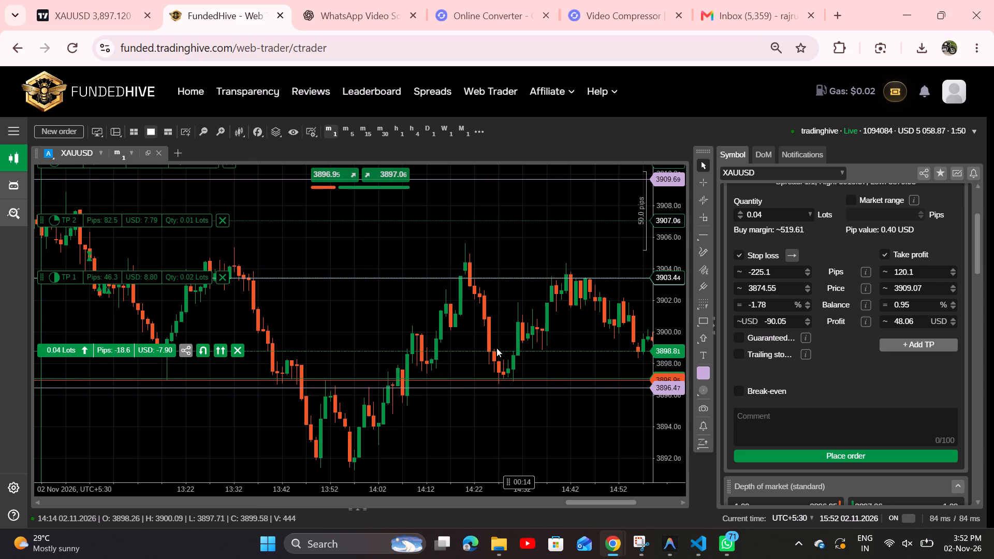
pyautogui.scroll(-4, 662, 350)
pyautogui.scroll(3, 662, 350)
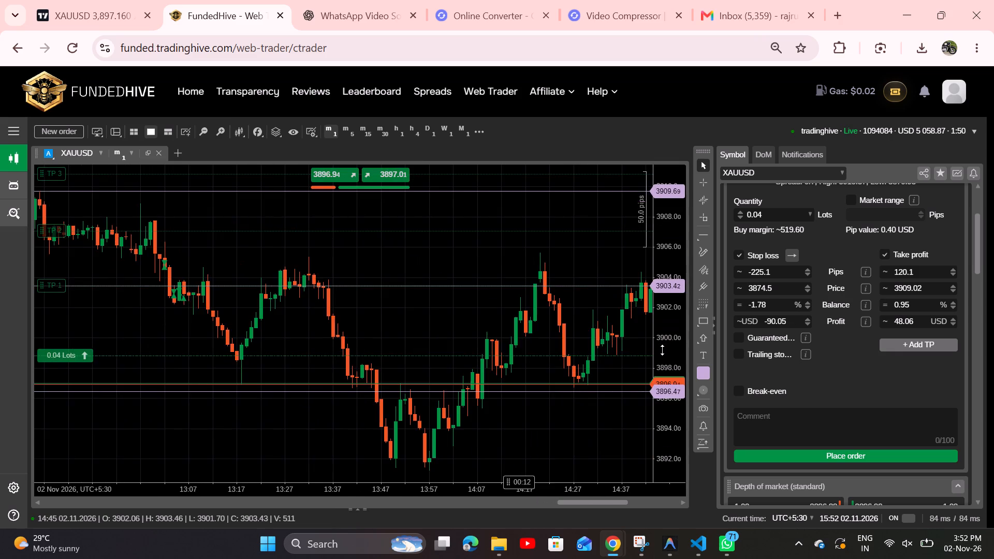
pyautogui.scroll(-8, 662, 350)
pyautogui.scroll(8, 662, 350)
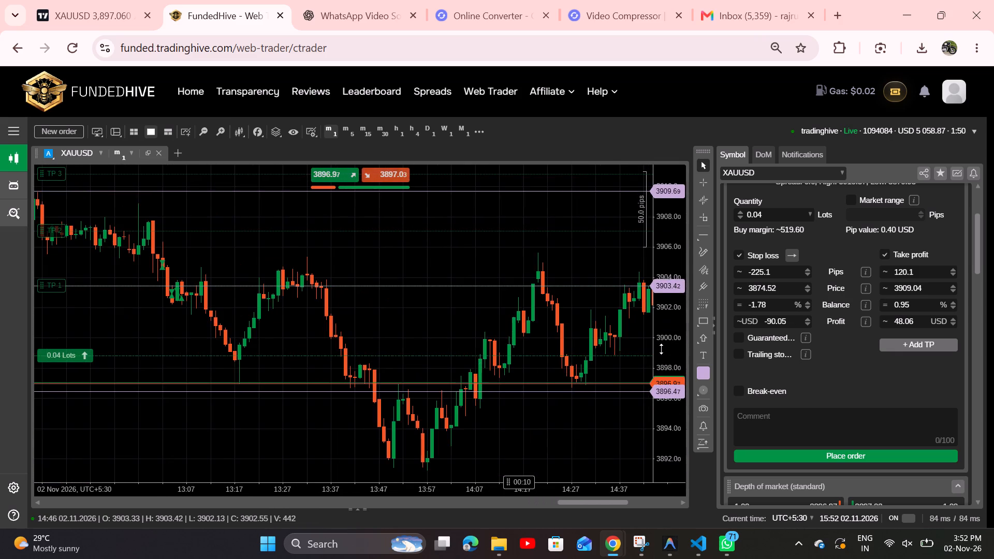
pyautogui.scroll(10, 661, 349)
pyautogui.moveTo(579, 355); pyautogui.dragTo(327, 293)
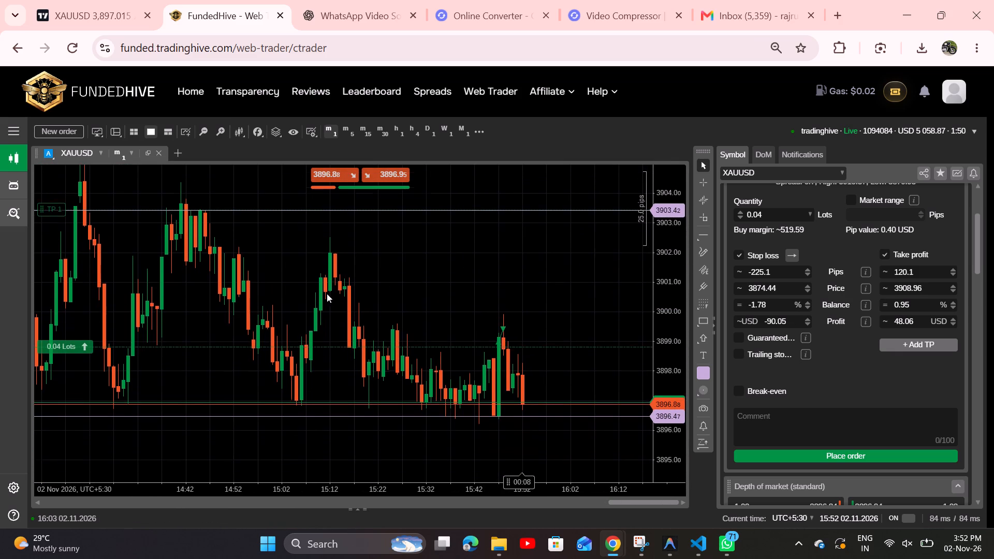
pyautogui.moveTo(327, 293); pyautogui.dragTo(324, 288)
pyautogui.scroll(-5, 662, 338)
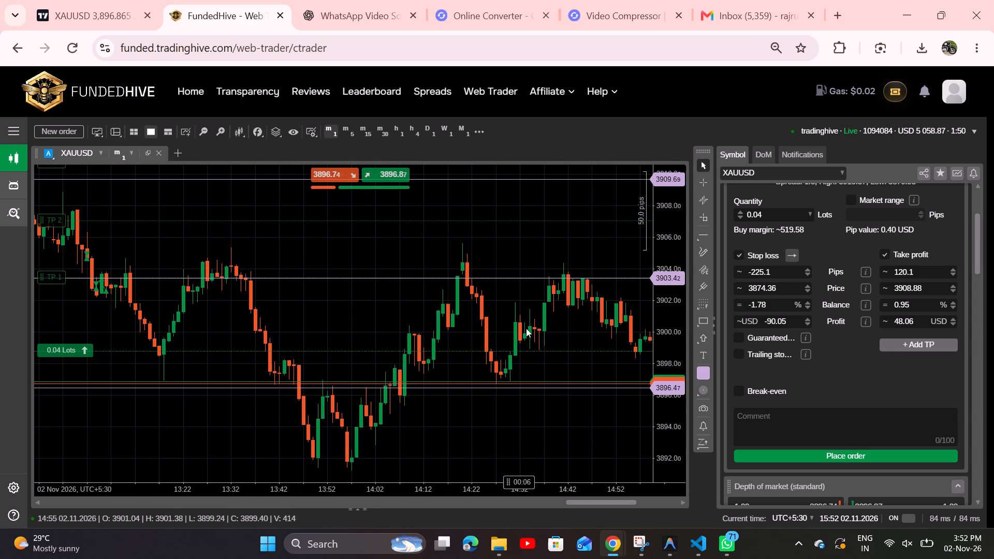
pyautogui.moveTo(396, 238); pyautogui.dragTo(96, 214)
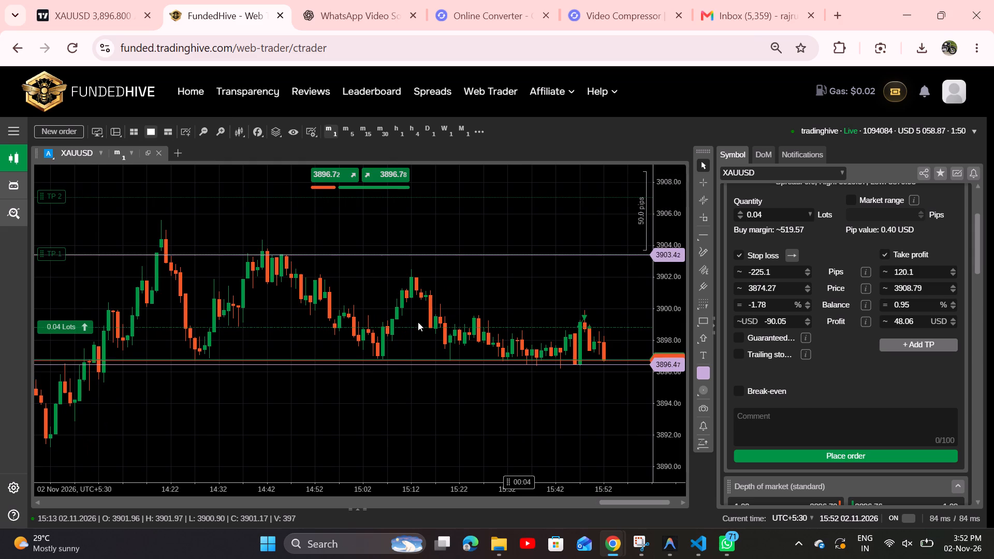
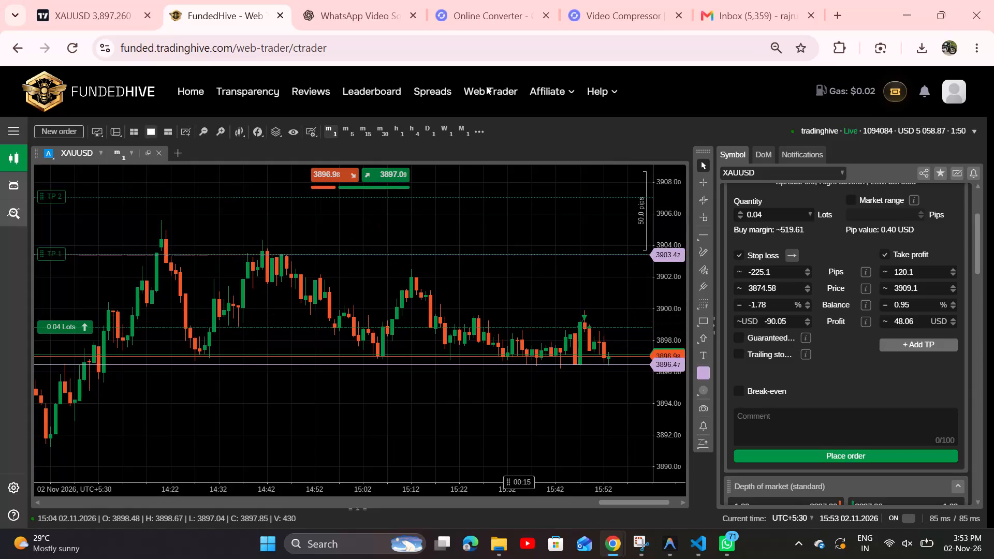
# Compare recent XAUUSD price action on the FundedHive and TradingView charts, and review the closing details of the open 0.04-lot buy on FundedHive.
pyautogui.moveTo(569, 217); pyautogui.dragTo(457, 213)
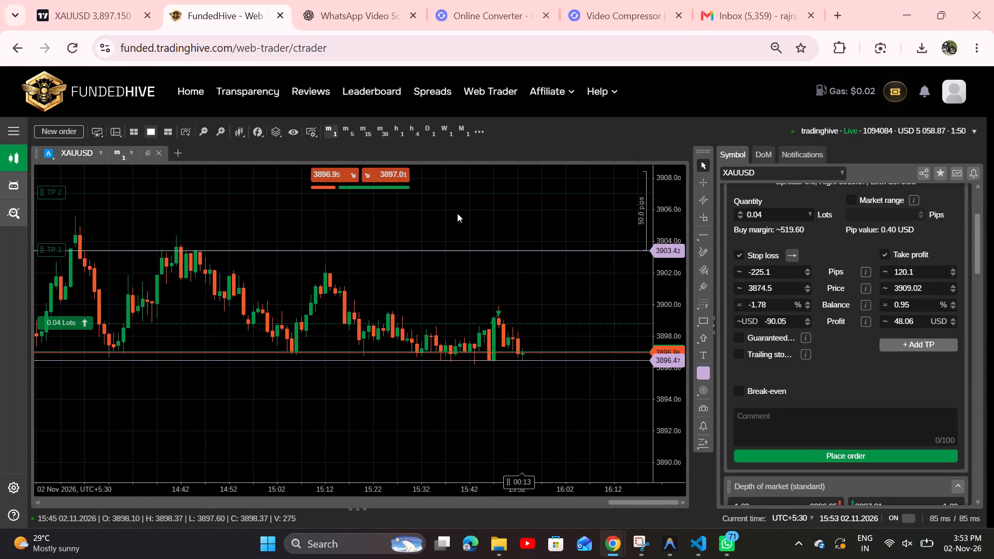
pyautogui.moveTo(457, 213); pyautogui.dragTo(457, 213)
pyautogui.click(82, 8)
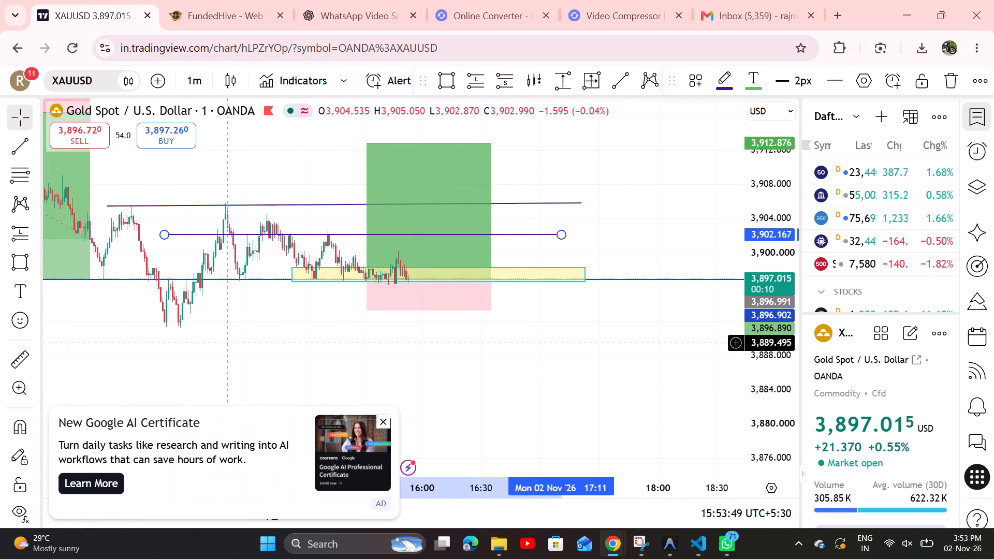
pyautogui.moveTo(226, 343); pyautogui.dragTo(231, 330)
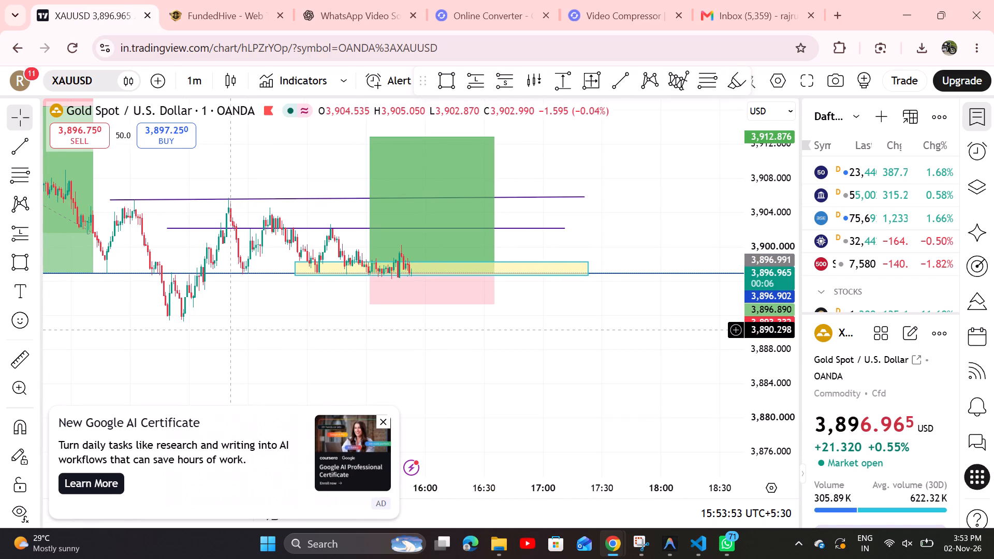
pyautogui.click(235, 12)
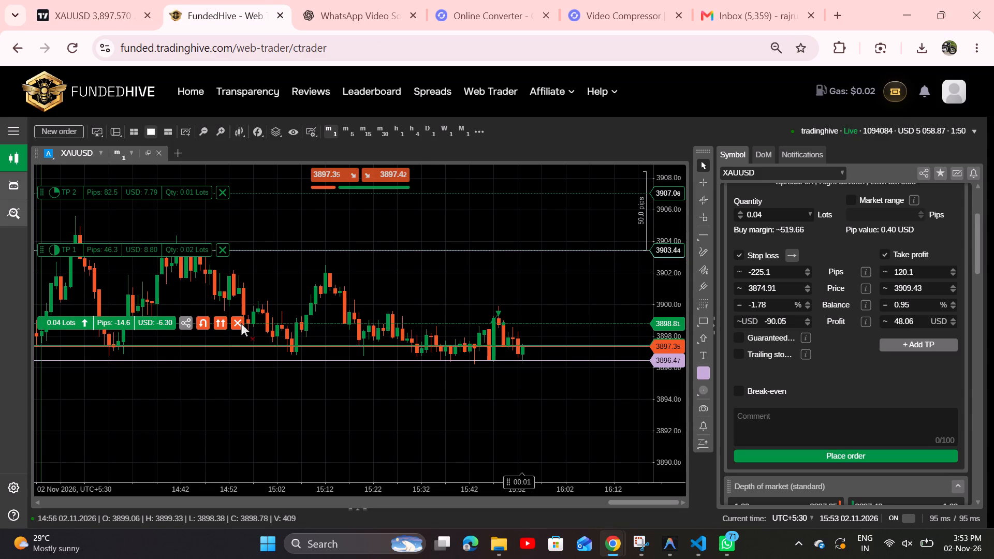
pyautogui.click(241, 322)
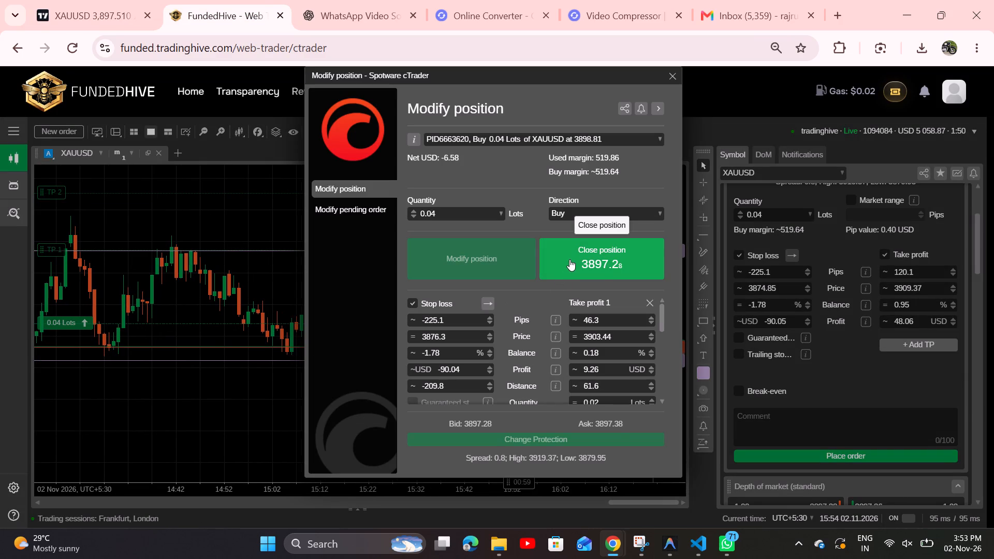
pyautogui.click(669, 71)
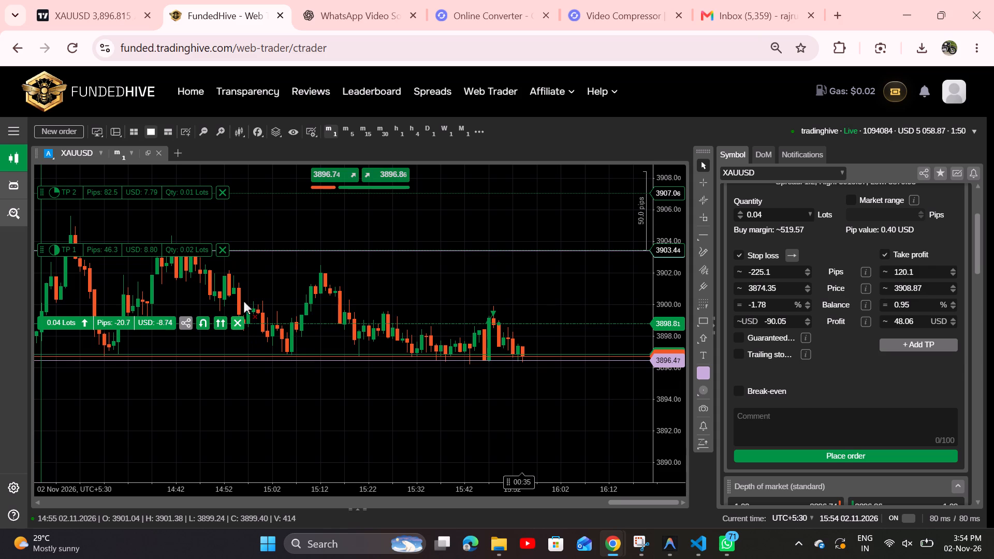
# Re-examine price against the support zone on TradingView, and review the FundedHive position's closing details again without closing it.
pyautogui.click(118, 12)
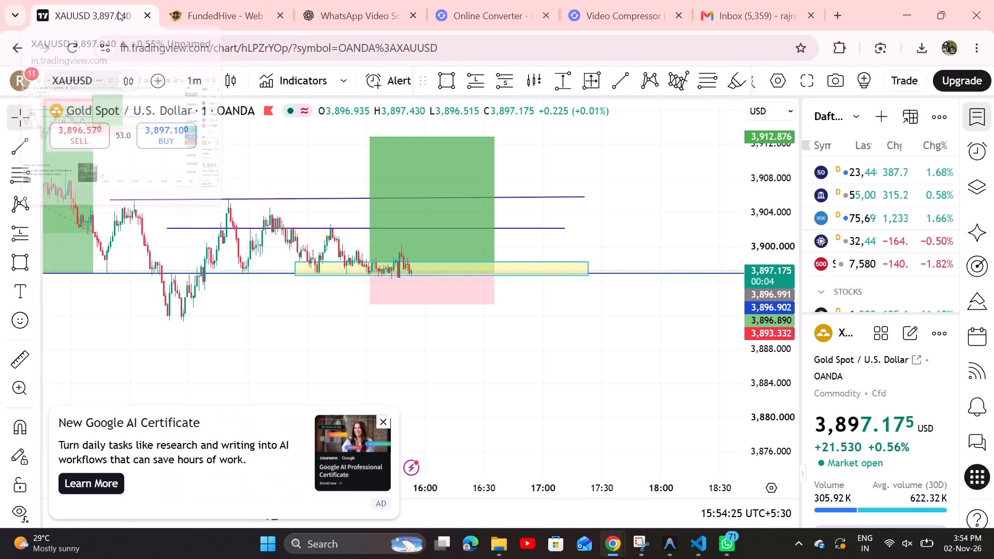
pyautogui.moveTo(608, 360); pyautogui.dragTo(569, 345)
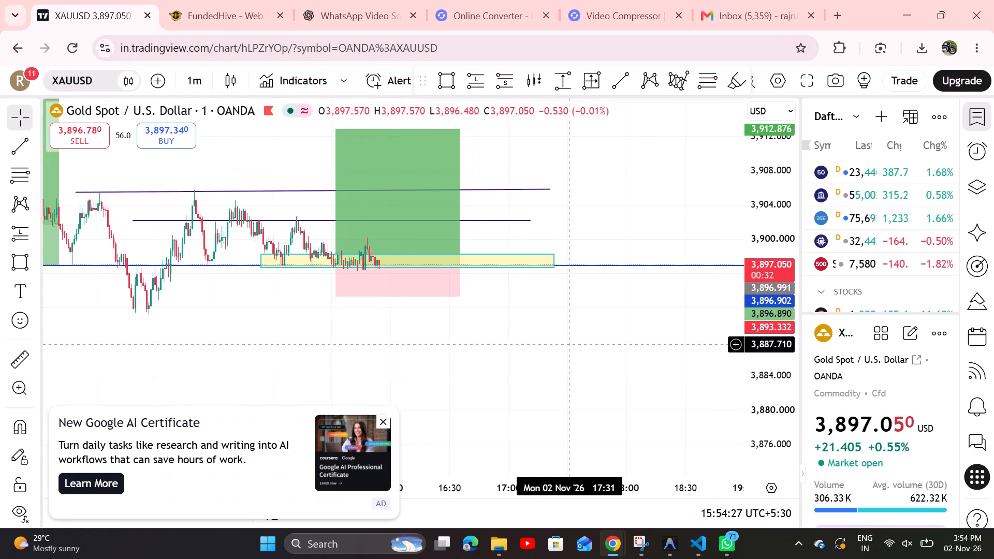
pyautogui.moveTo(569, 345); pyautogui.dragTo(569, 344)
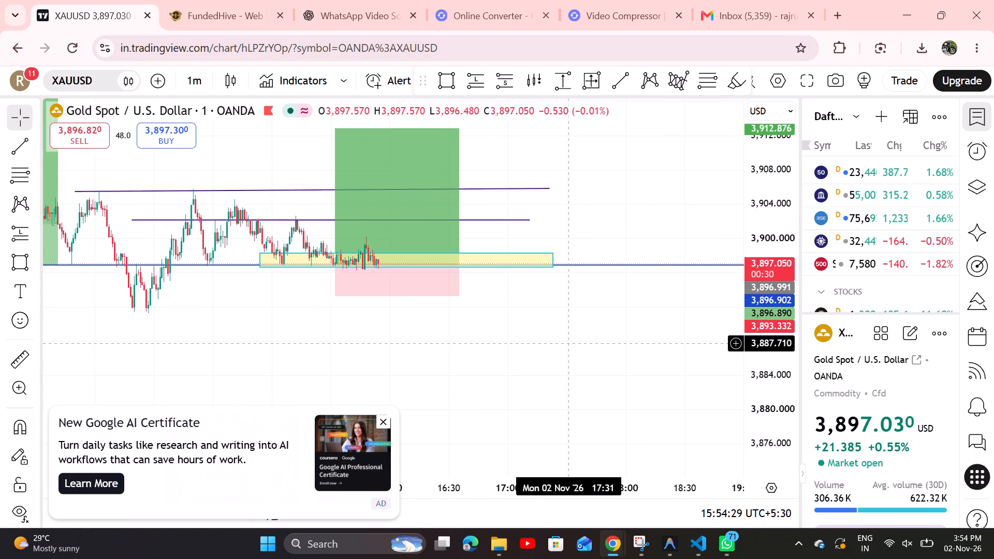
pyautogui.moveTo(569, 344); pyautogui.dragTo(570, 340)
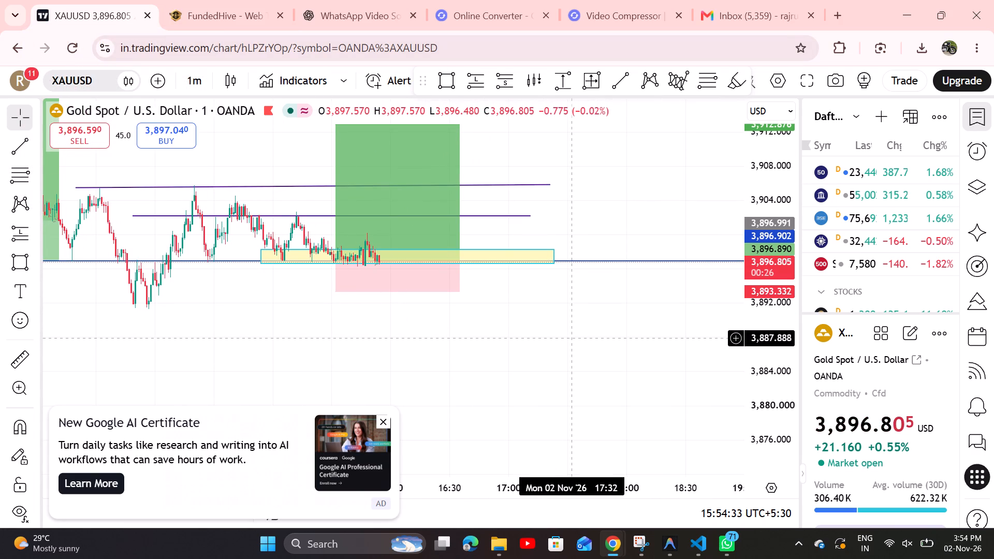
pyautogui.click(208, 0)
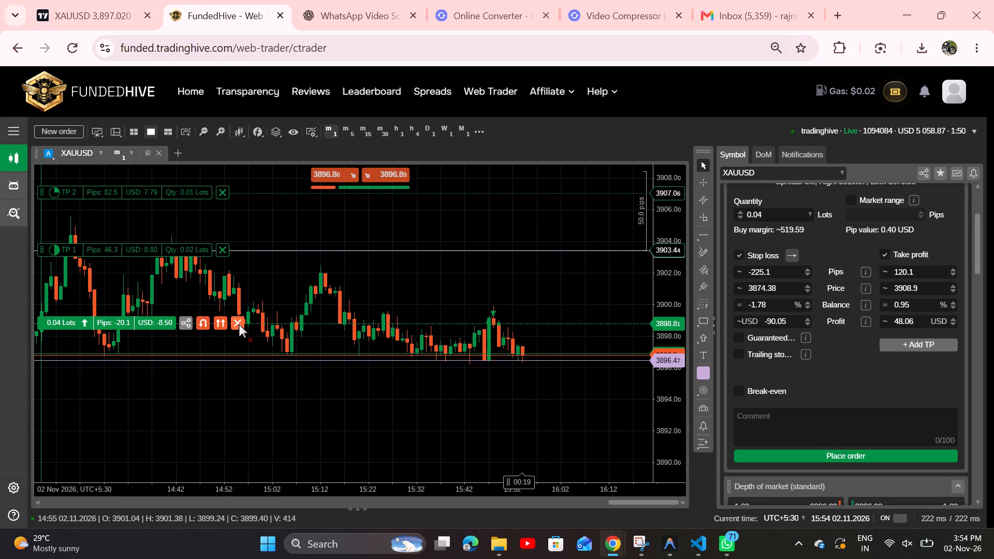
pyautogui.click(242, 321)
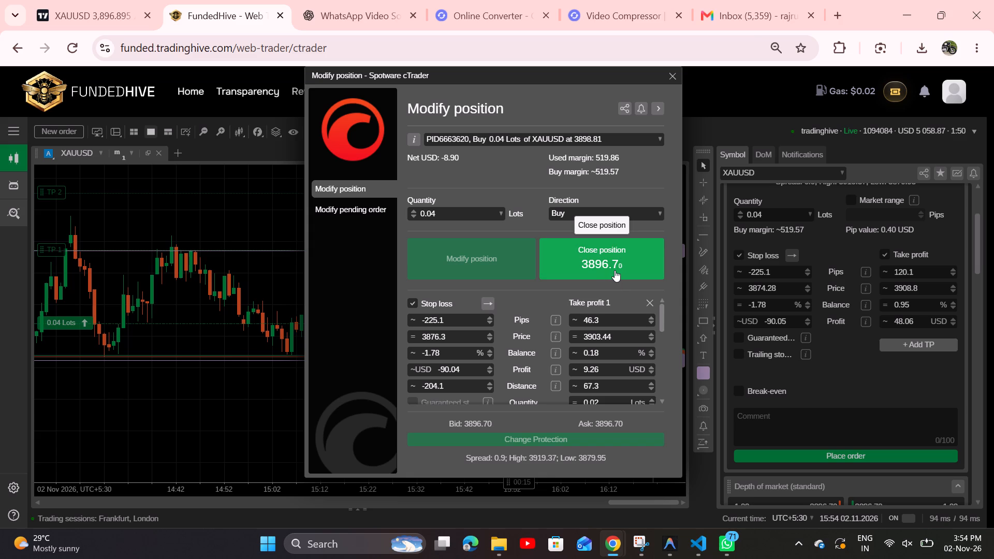
pyautogui.click(674, 75)
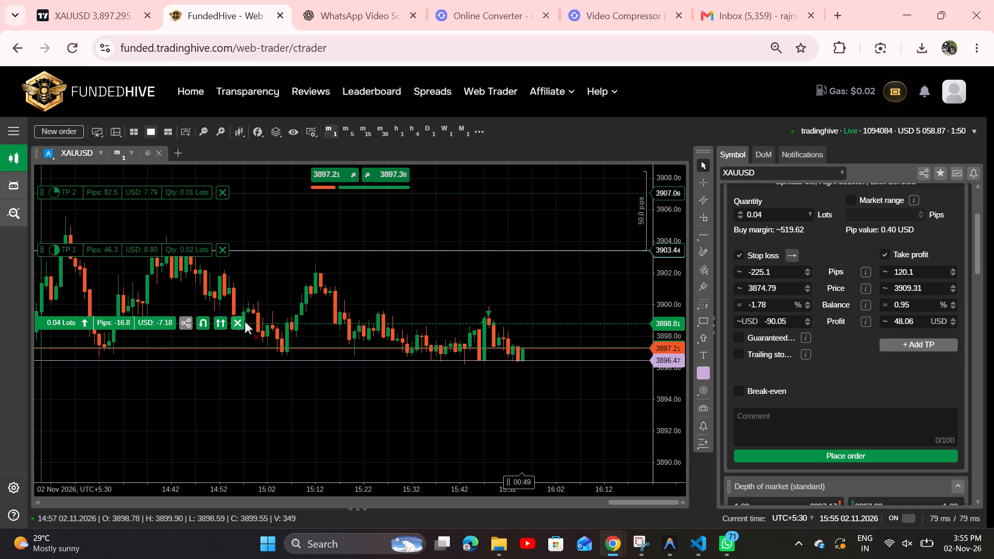
# Open the FundedHive position's closing details, examine the TradingView support zone, trend lines and long-position drawing, and dismiss the details without closing the position.
pyautogui.click(244, 321)
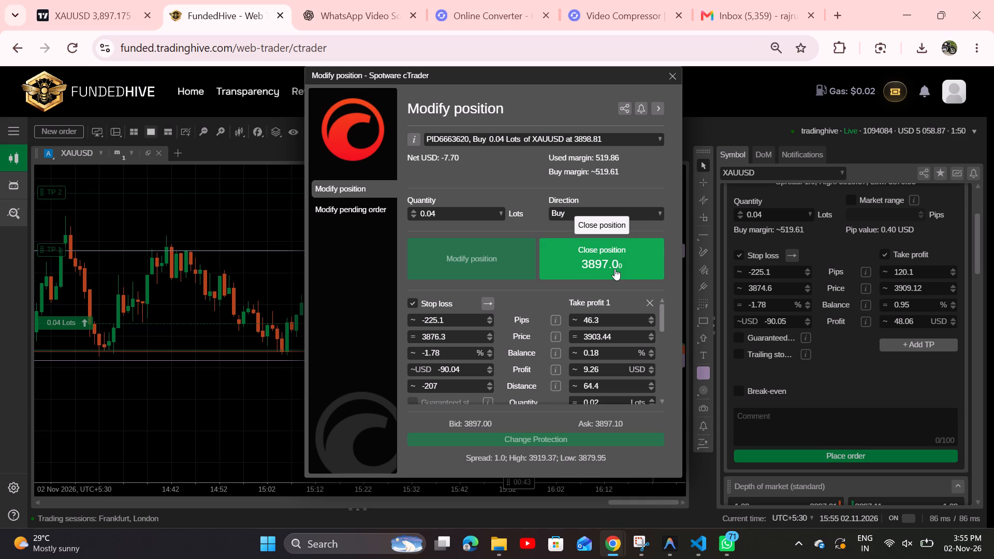
pyautogui.click(65, 0)
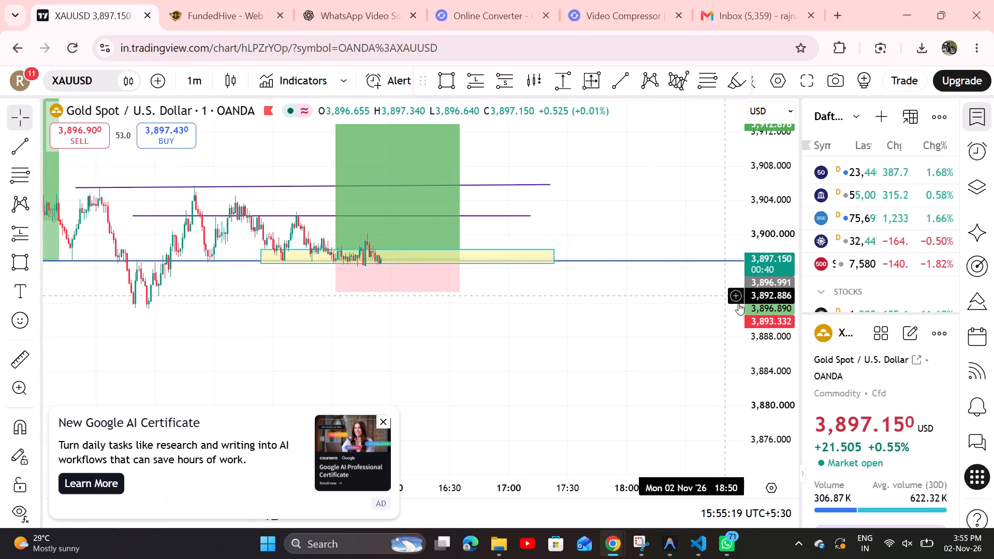
pyautogui.scroll(1, 770, 326)
pyautogui.scroll(-3, 771, 325)
pyautogui.scroll(3, 771, 322)
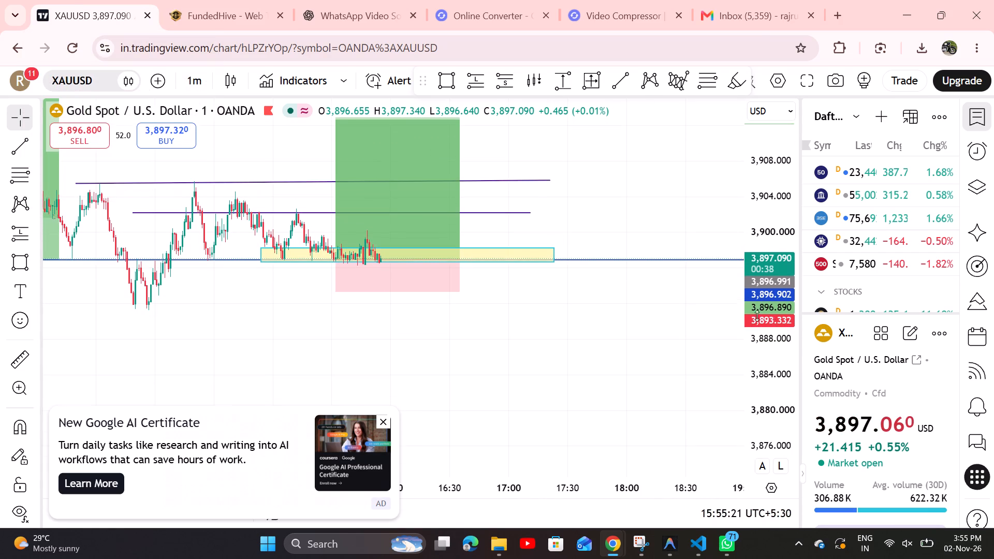
pyautogui.moveTo(677, 313); pyautogui.dragTo(617, 373)
pyautogui.scroll(5, 787, 356)
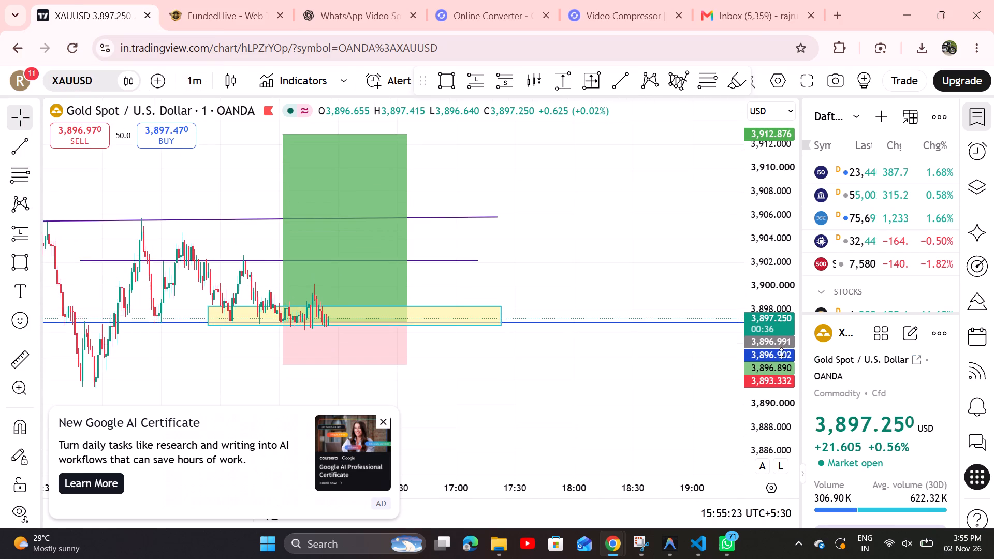
pyautogui.scroll(2, 645, 290)
pyautogui.moveTo(687, 271); pyautogui.dragTo(708, 291)
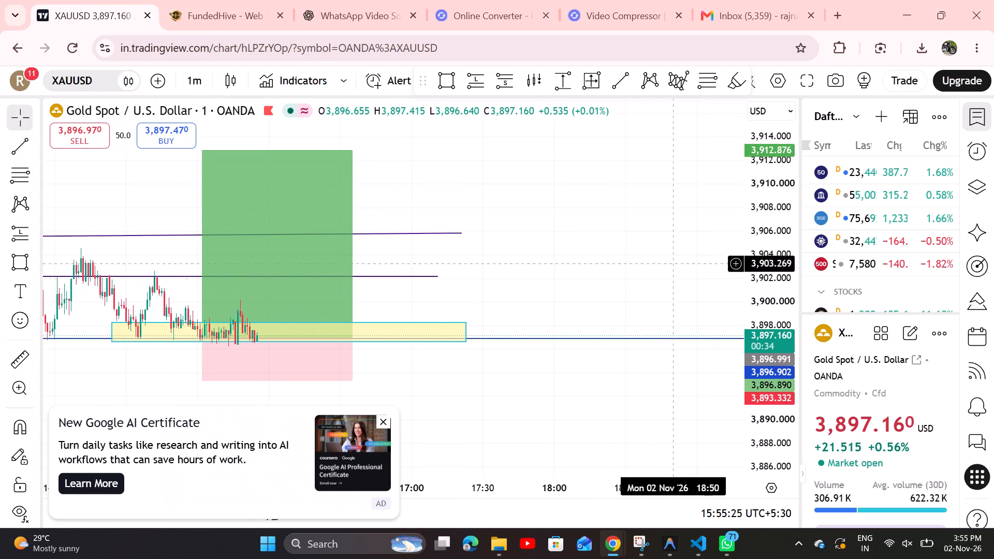
pyautogui.moveTo(641, 220); pyautogui.dragTo(653, 205)
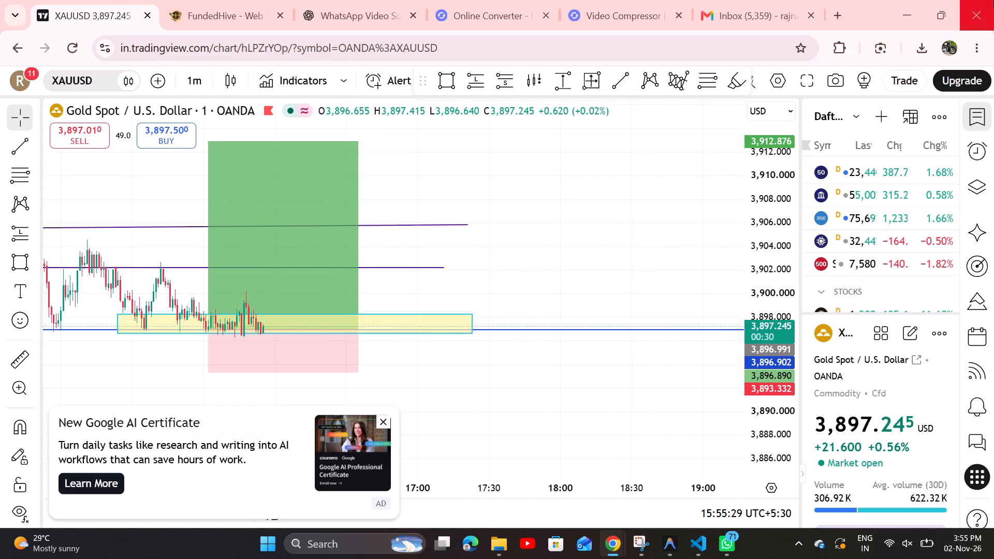
pyautogui.click(240, 4)
pyautogui.click(669, 74)
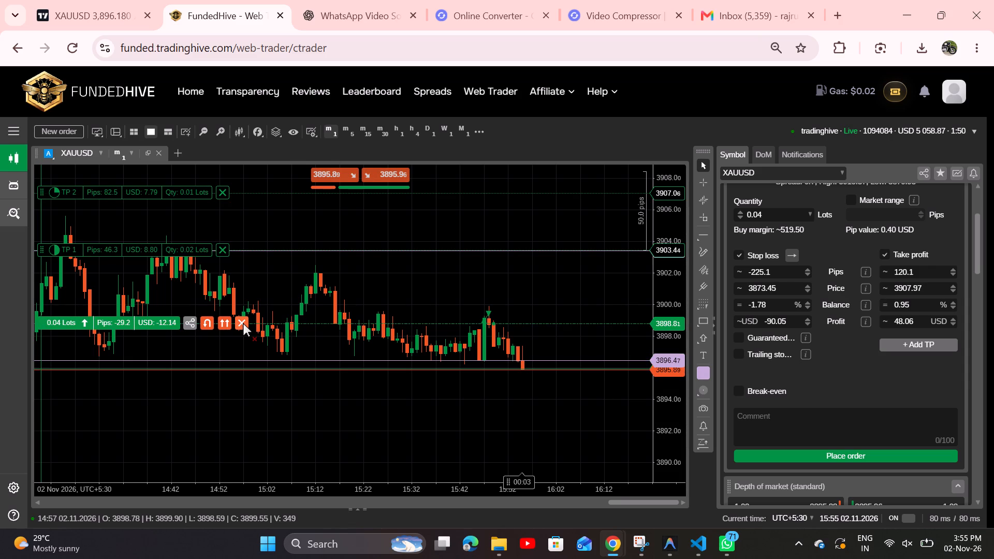
# Review the closing price of the open 0.04-lot XAUUSD buy position on FundedHive and leave the position open.
pyautogui.click(243, 323)
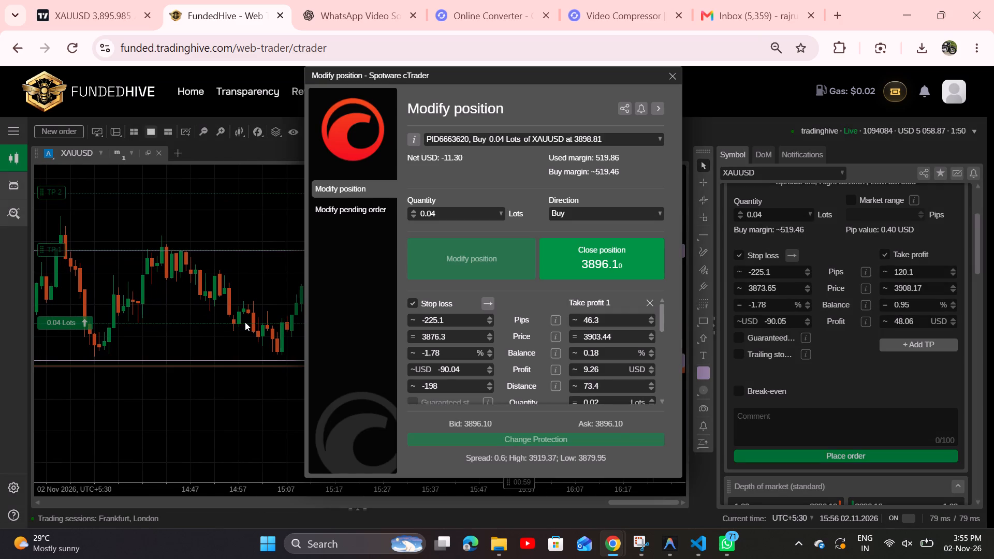
pyautogui.click(673, 75)
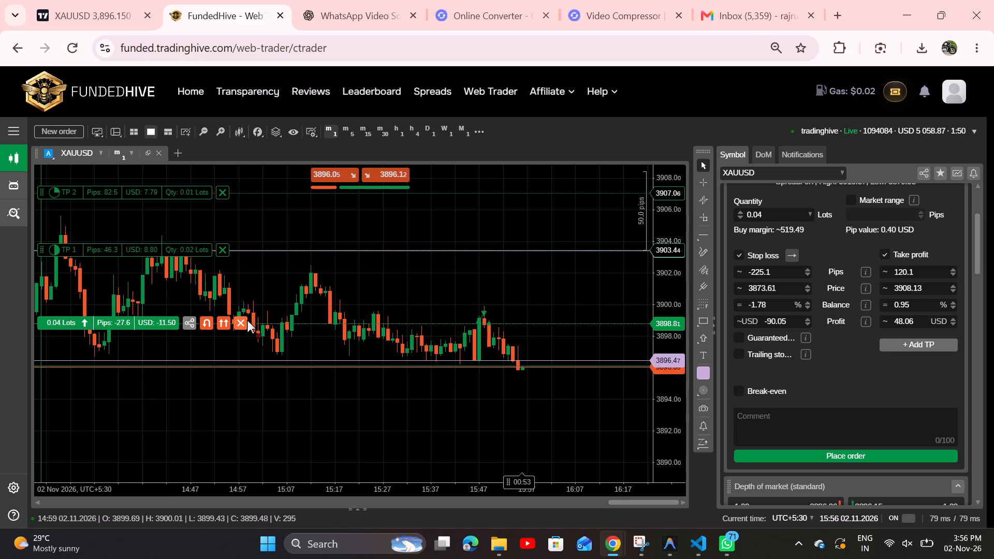
pyautogui.click(247, 320)
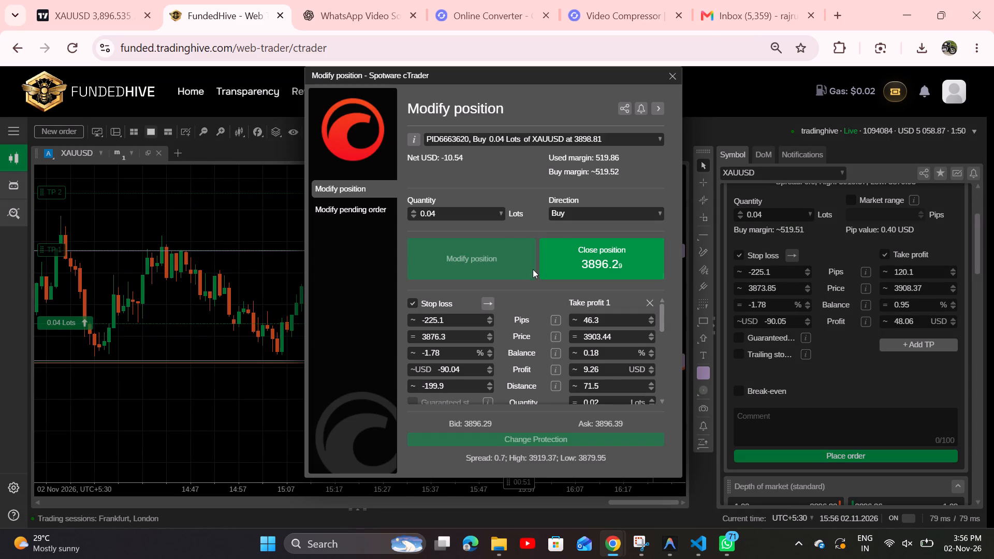
pyautogui.click(671, 74)
pyautogui.click(671, 75)
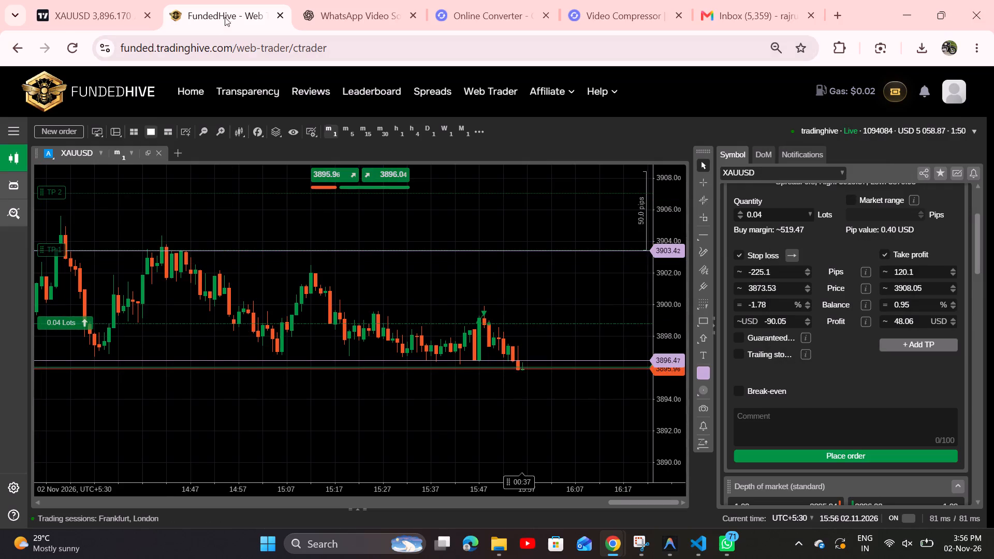
# On the TradingView chart, draw a horizontal line at 3,893.882 below the yellow support zone and move it up to about 3,894.529.
pyautogui.click(94, 13)
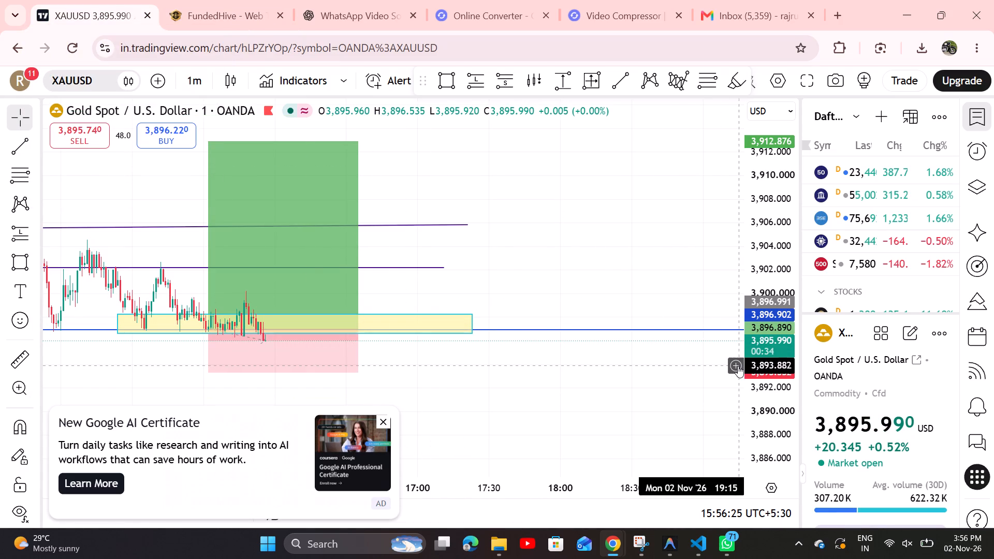
pyautogui.click(738, 366)
pyautogui.click(599, 506)
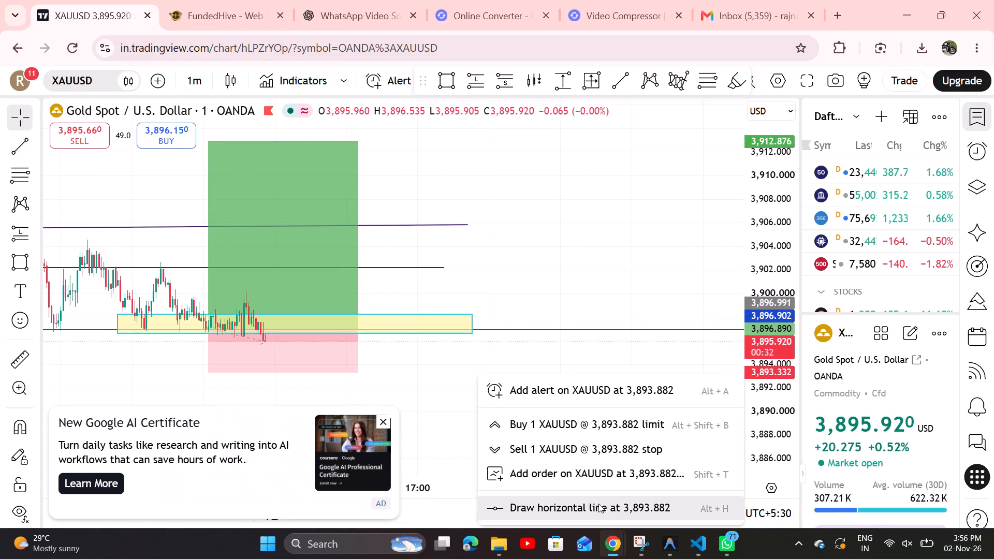
pyautogui.moveTo(480, 365); pyautogui.dragTo(485, 359)
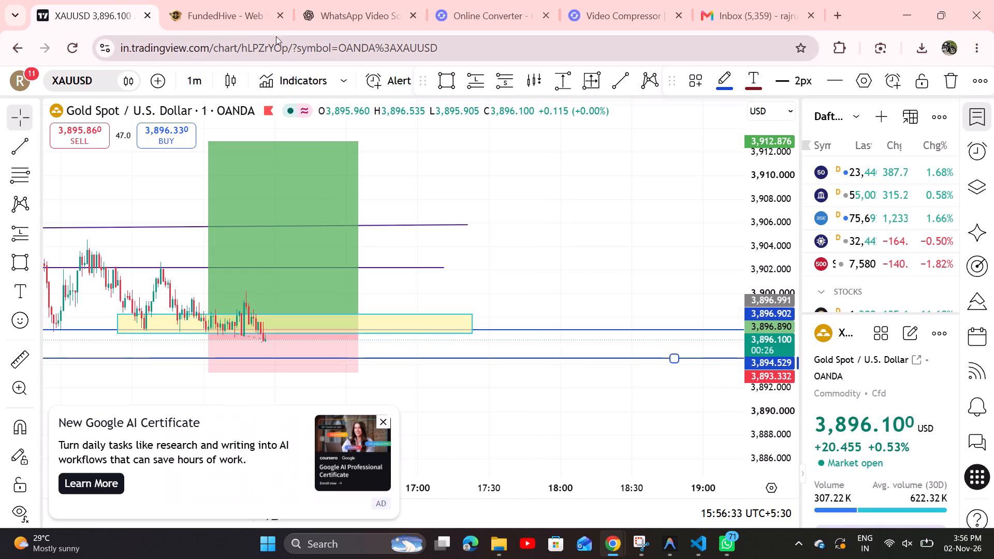
# On the FundedHive XAUUSD chart, add a horizontal support line below the current price and adjust it to about 3894.64.
pyautogui.click(210, 17)
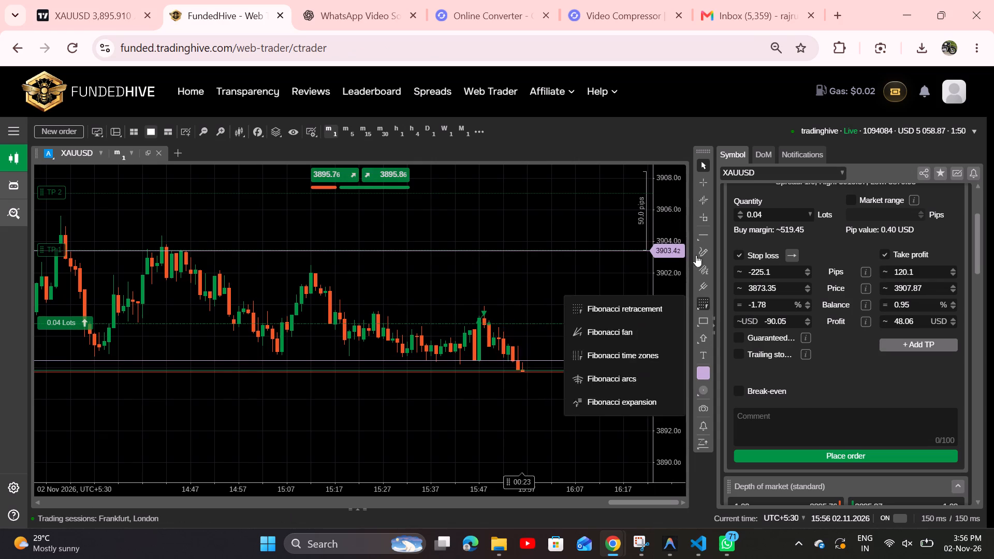
pyautogui.click(667, 257)
pyautogui.click(647, 395)
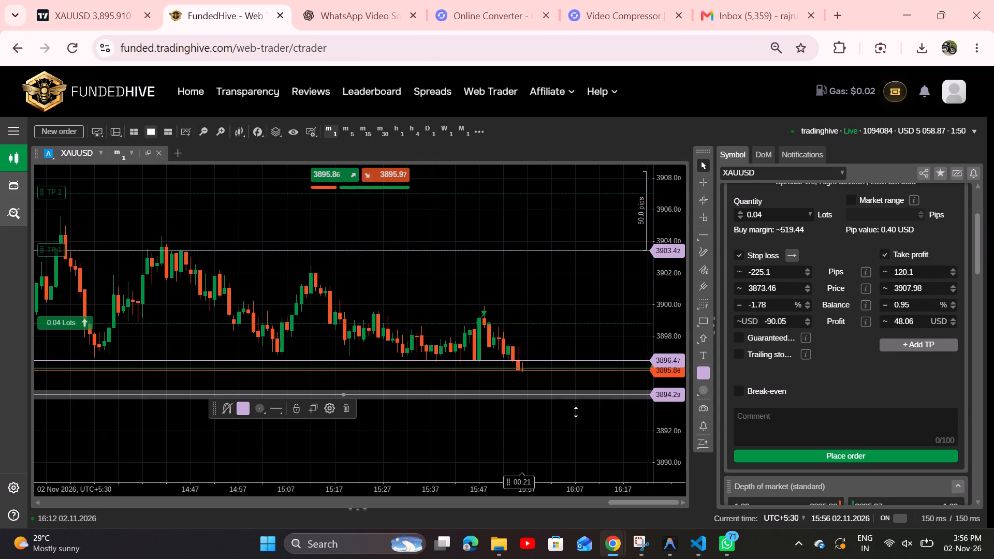
pyautogui.moveTo(504, 394); pyautogui.dragTo(507, 389)
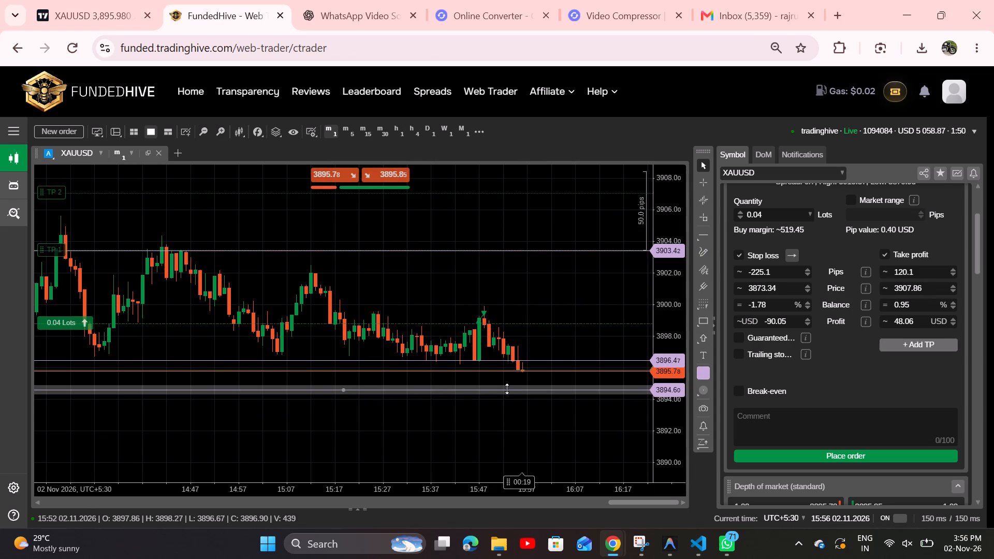
pyautogui.moveTo(507, 389); pyautogui.dragTo(507, 388)
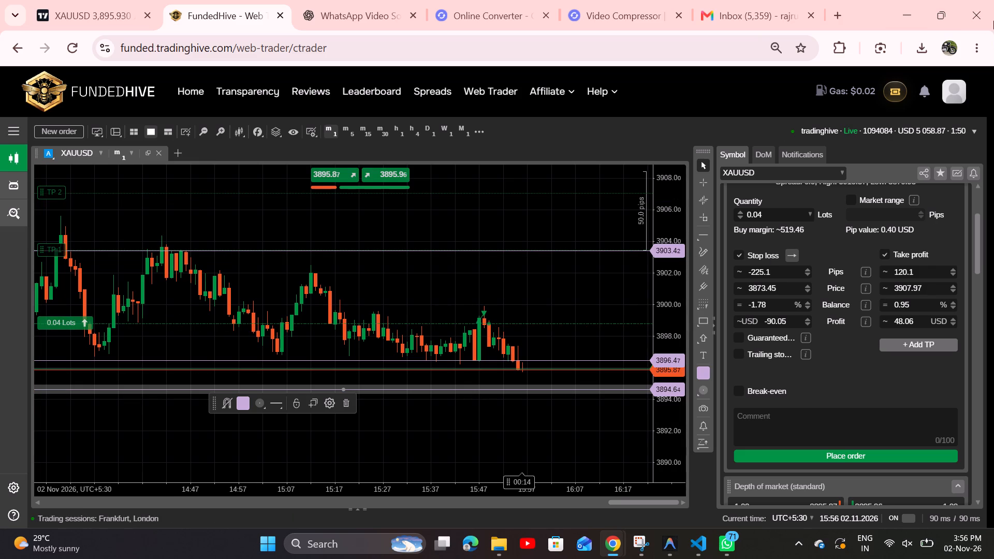
# Check price against the new FundedHive support line and review the open 0.04-lot buy's closing details without closing it.
pyautogui.moveTo(474, 200); pyautogui.dragTo(407, 211)
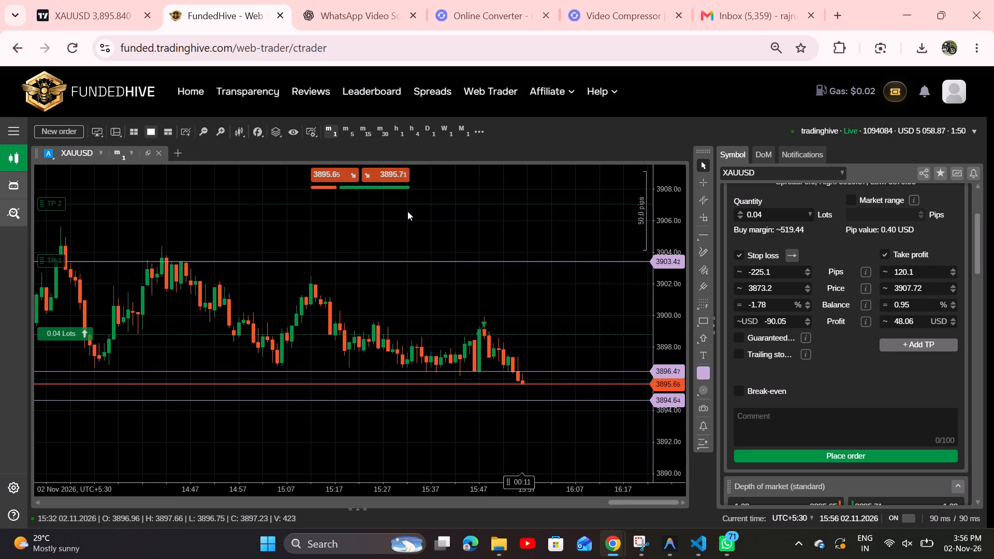
pyautogui.moveTo(407, 211); pyautogui.dragTo(406, 210)
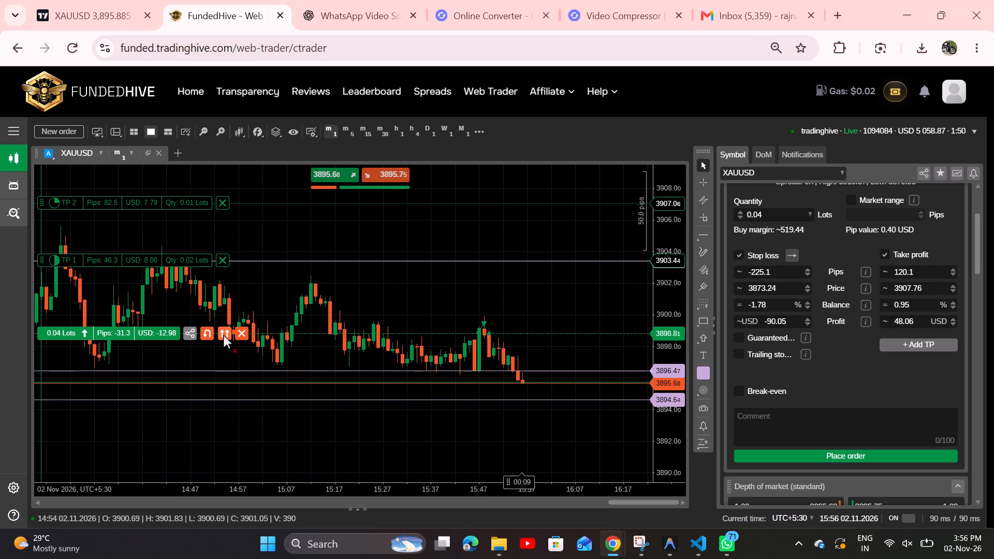
pyautogui.click(246, 331)
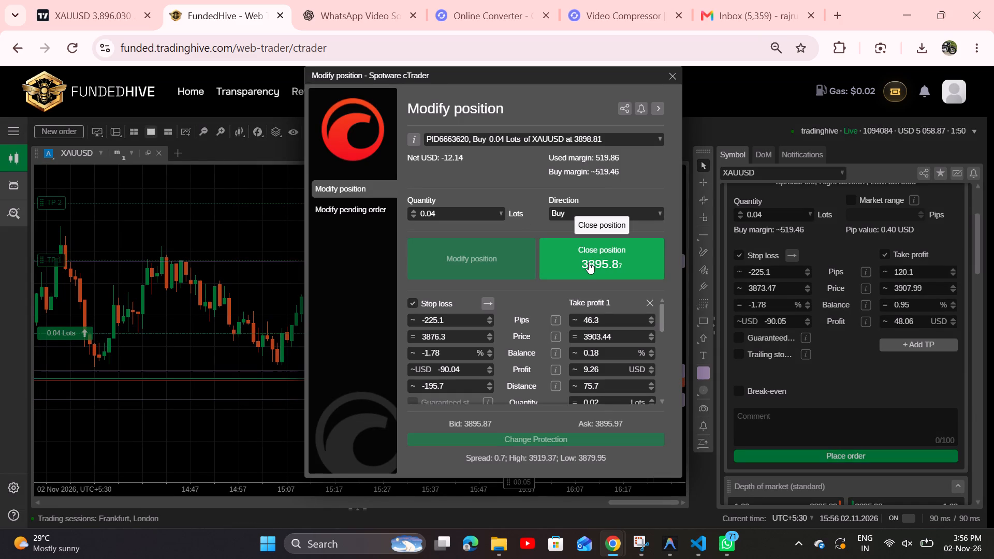
pyautogui.click(668, 77)
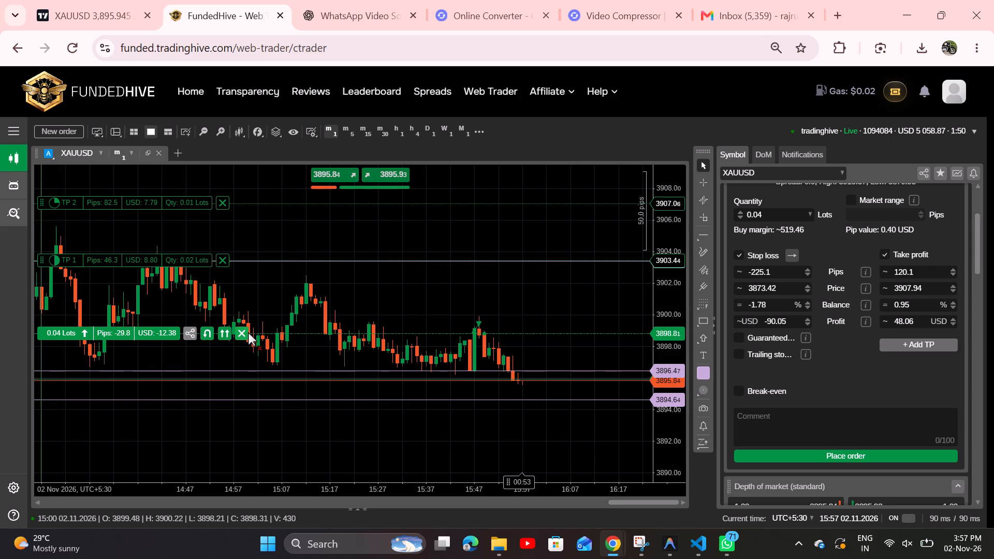
# Review the closing details of the open 0.04-lot XAUUSD buy position and leave the position open.
pyautogui.click(248, 332)
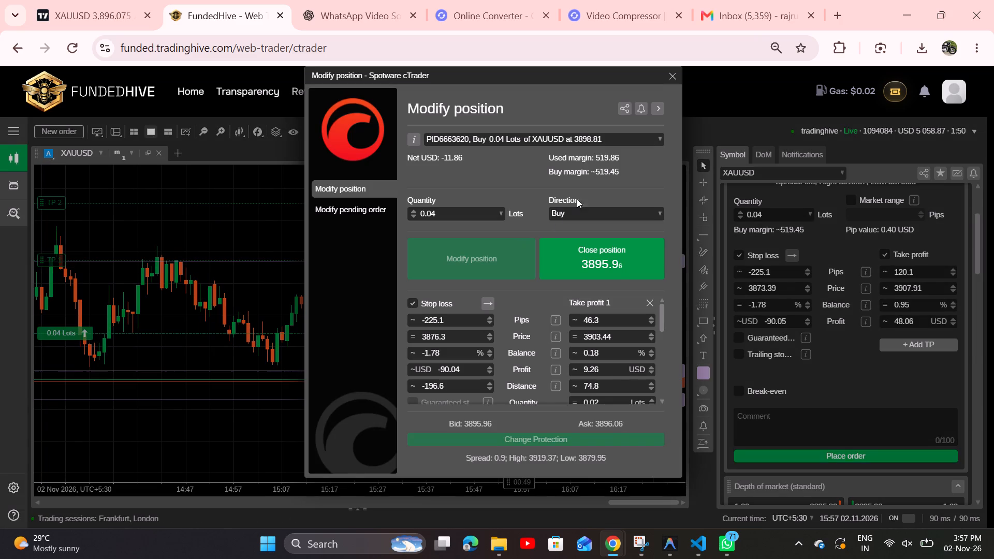
pyautogui.click(672, 78)
pyautogui.click(675, 77)
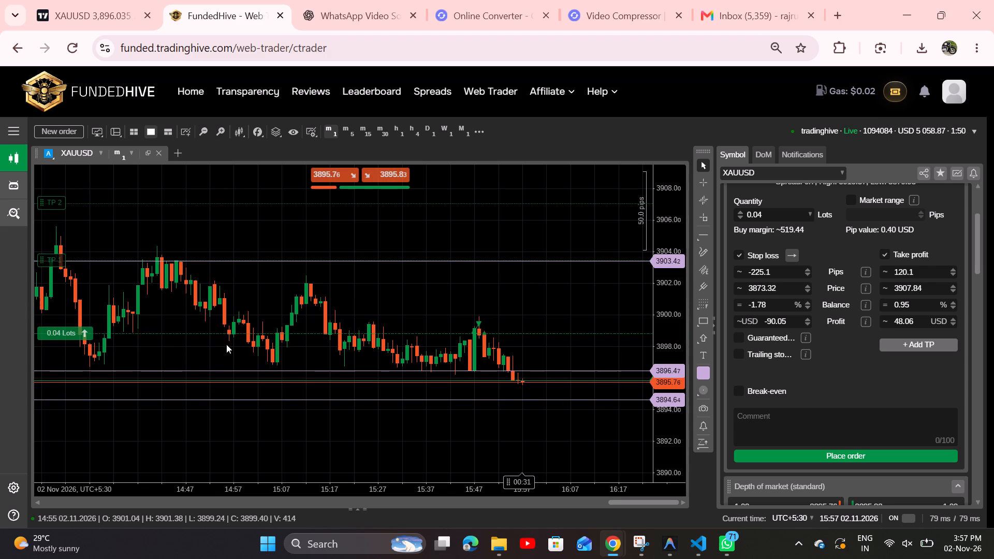
# Raise the stop loss of the open 0.04-lot buy to about 3893.5, below the 3894.64 support line.
pyautogui.moveTo(525, 306); pyautogui.dragTo(525, 266)
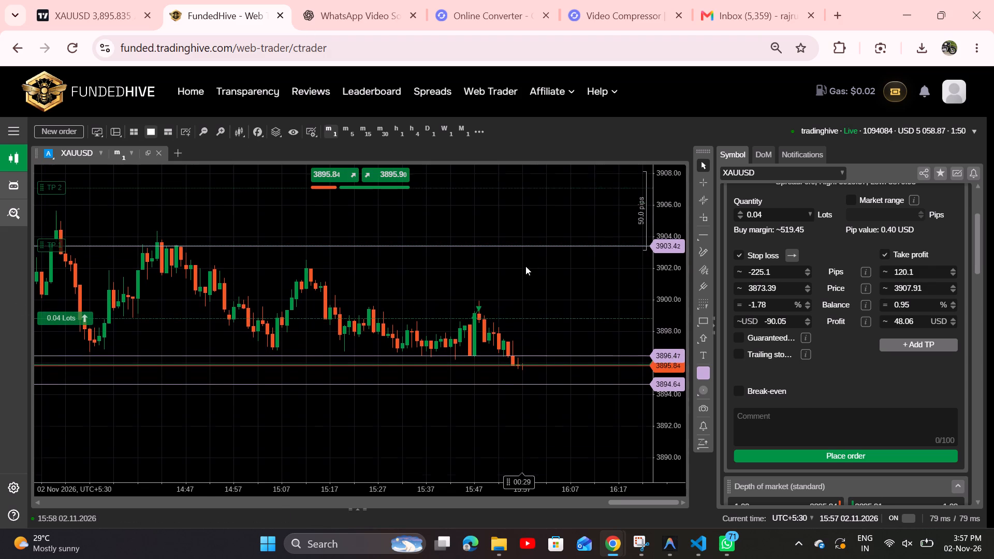
pyautogui.moveTo(525, 266); pyautogui.dragTo(527, 237)
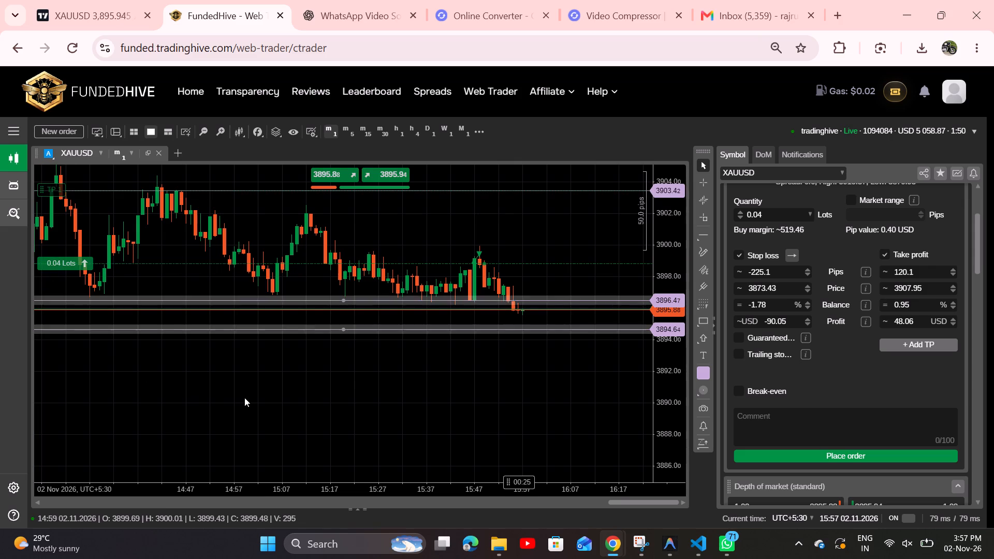
pyautogui.moveTo(151, 380); pyautogui.dragTo(413, 215)
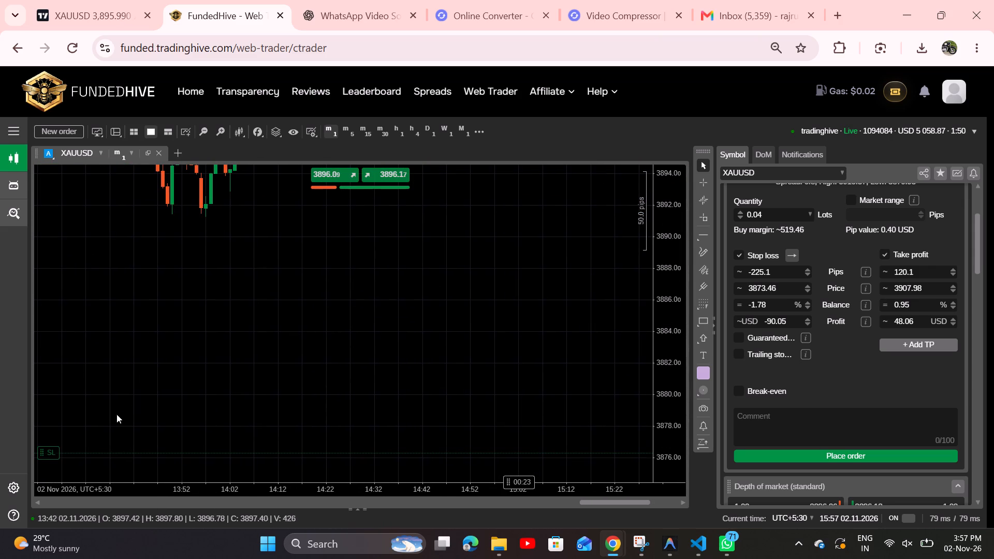
pyautogui.moveTo(67, 450); pyautogui.dragTo(86, 251)
pyautogui.moveTo(266, 322); pyautogui.dragTo(268, 365)
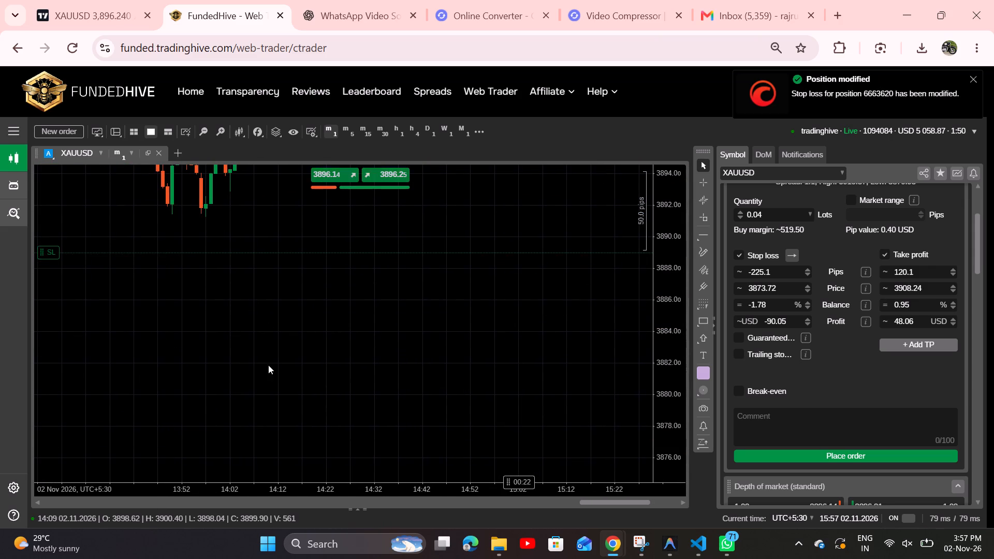
pyautogui.moveTo(268, 365); pyautogui.dragTo(270, 476)
pyautogui.moveTo(52, 410); pyautogui.dragTo(56, 384)
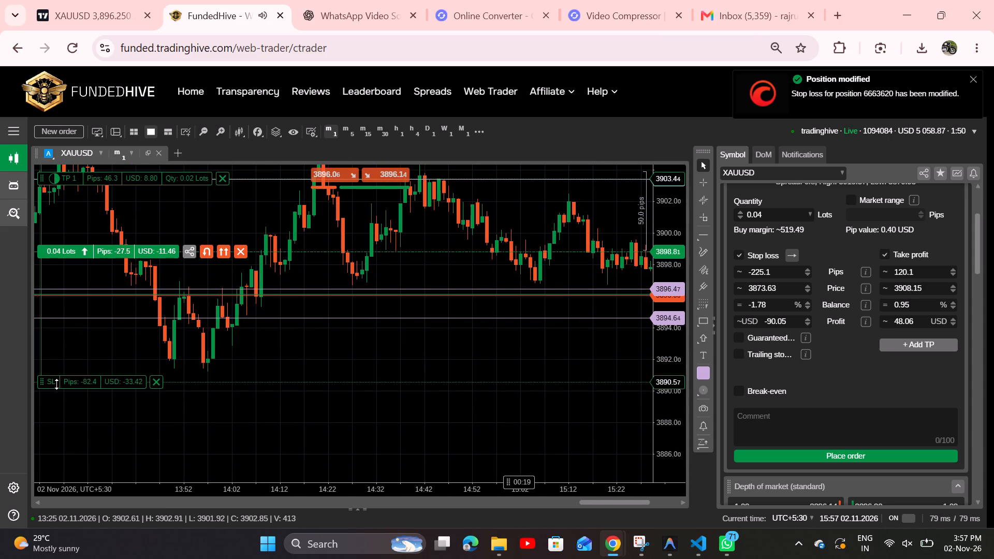
pyautogui.moveTo(56, 384); pyautogui.dragTo(60, 376)
pyautogui.moveTo(318, 424); pyautogui.dragTo(144, 439)
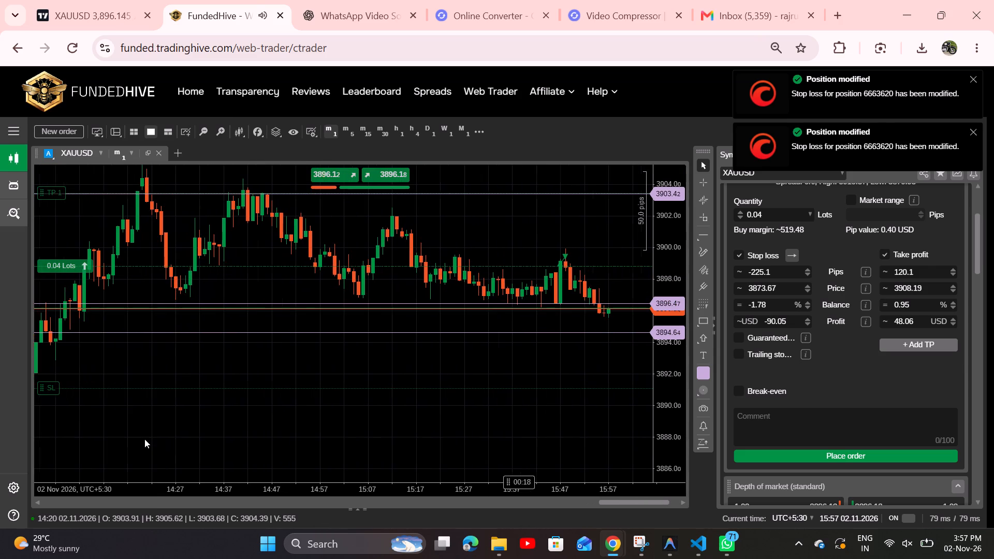
pyautogui.moveTo(144, 439); pyautogui.dragTo(296, 438)
pyautogui.moveTo(55, 391); pyautogui.dragTo(60, 352)
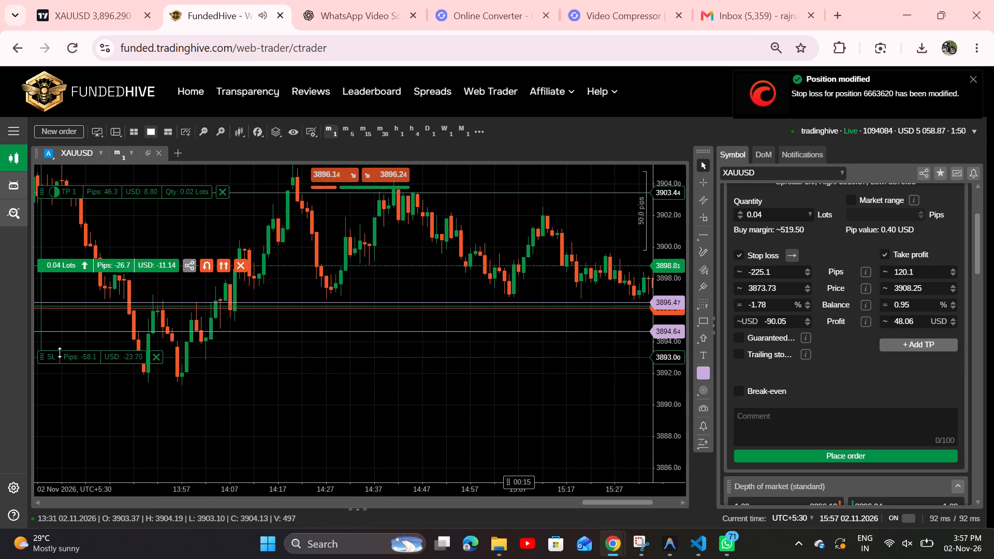
pyautogui.moveTo(60, 352); pyautogui.dragTo(60, 352)
# Move the buy position's stop loss up to 3894.31, just under the 3894.64 support line.
pyautogui.moveTo(404, 401); pyautogui.dragTo(200, 443)
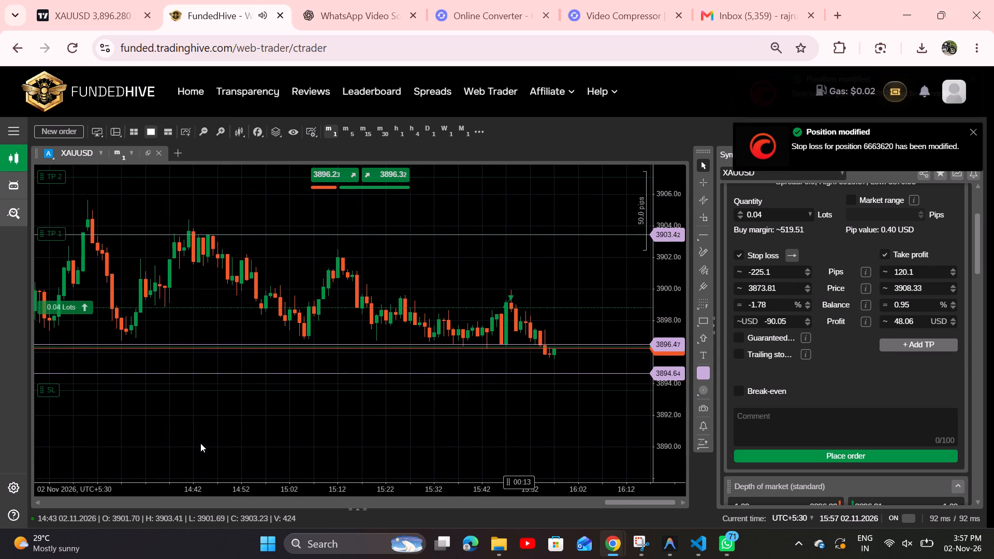
pyautogui.moveTo(200, 443); pyautogui.dragTo(199, 439)
pyautogui.moveTo(186, 431); pyautogui.dragTo(245, 426)
pyautogui.moveTo(54, 384); pyautogui.dragTo(57, 366)
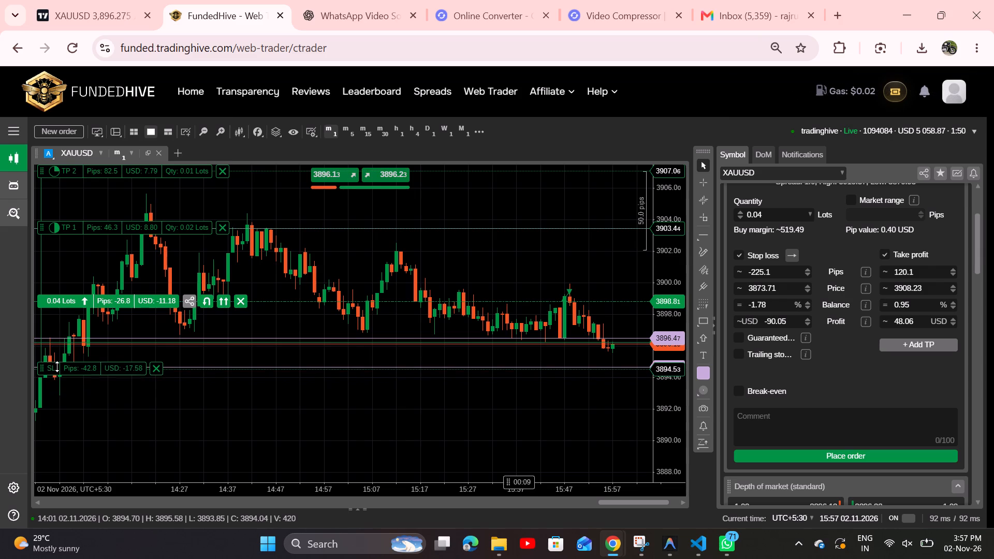
pyautogui.moveTo(57, 366); pyautogui.dragTo(58, 362)
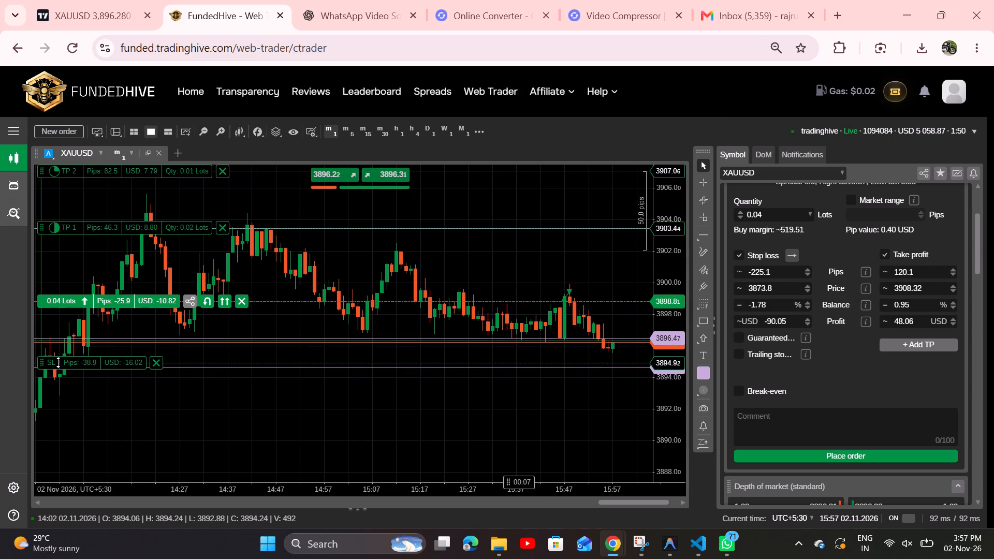
pyautogui.moveTo(58, 362); pyautogui.dragTo(58, 371)
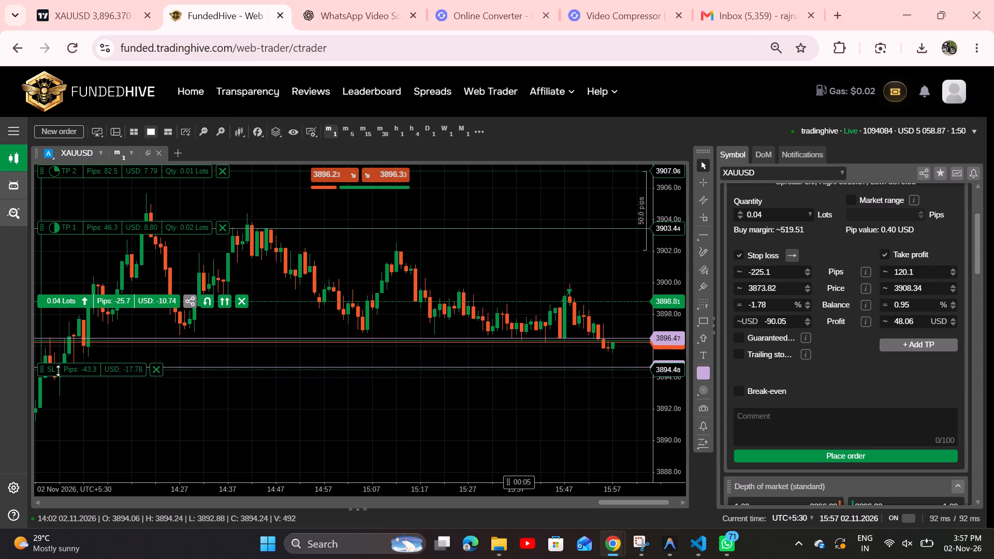
pyautogui.moveTo(58, 371); pyautogui.dragTo(58, 372)
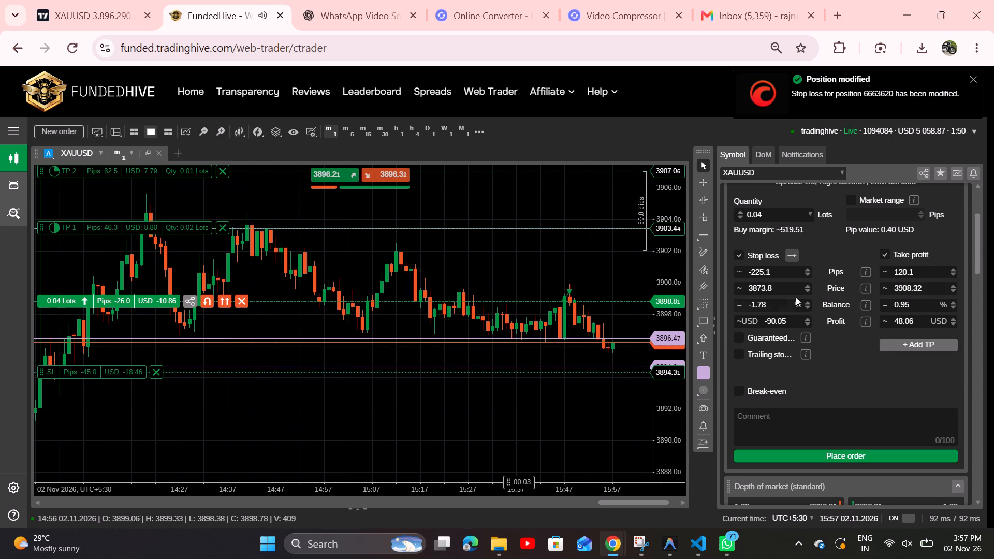
# Fine-tune the buy position's stop loss around the lower support line and set it at 3894.05.
pyautogui.moveTo(596, 264); pyautogui.dragTo(548, 248)
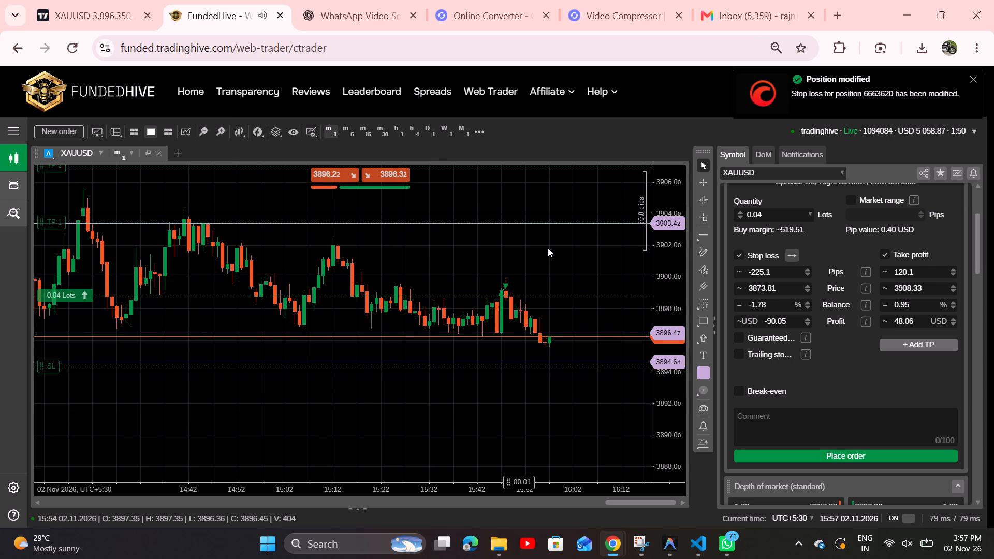
pyautogui.moveTo(548, 248); pyautogui.dragTo(548, 247)
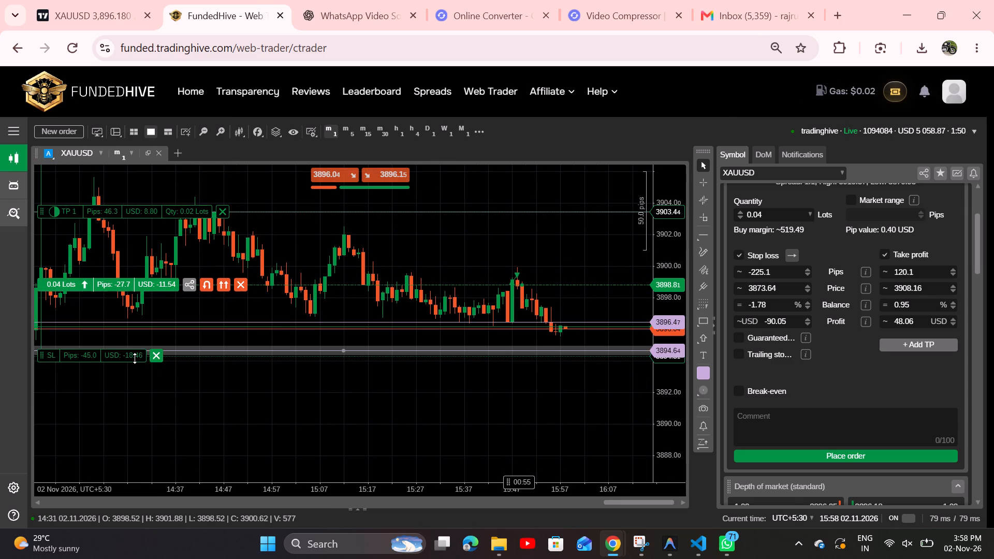
pyautogui.moveTo(131, 355); pyautogui.dragTo(130, 351)
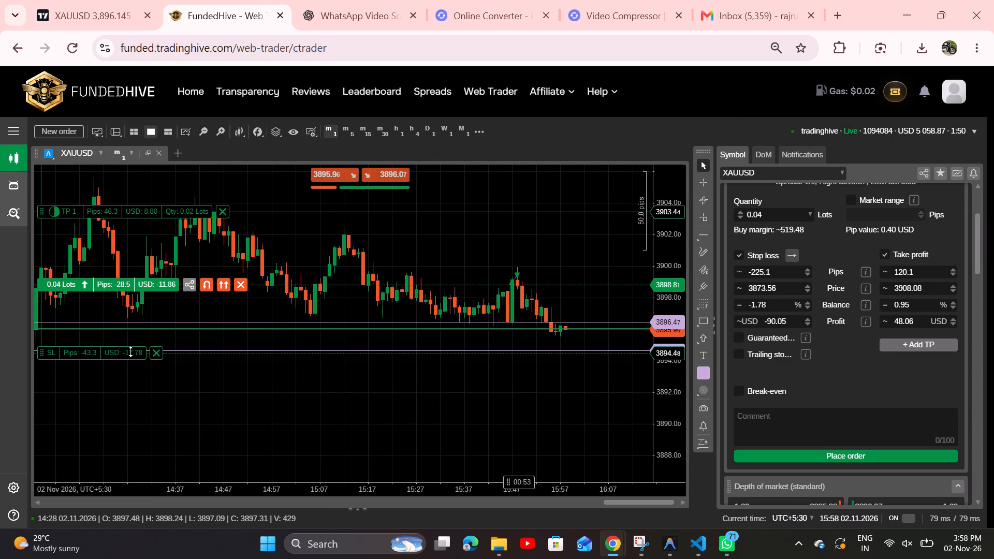
pyautogui.moveTo(130, 351); pyautogui.dragTo(130, 349)
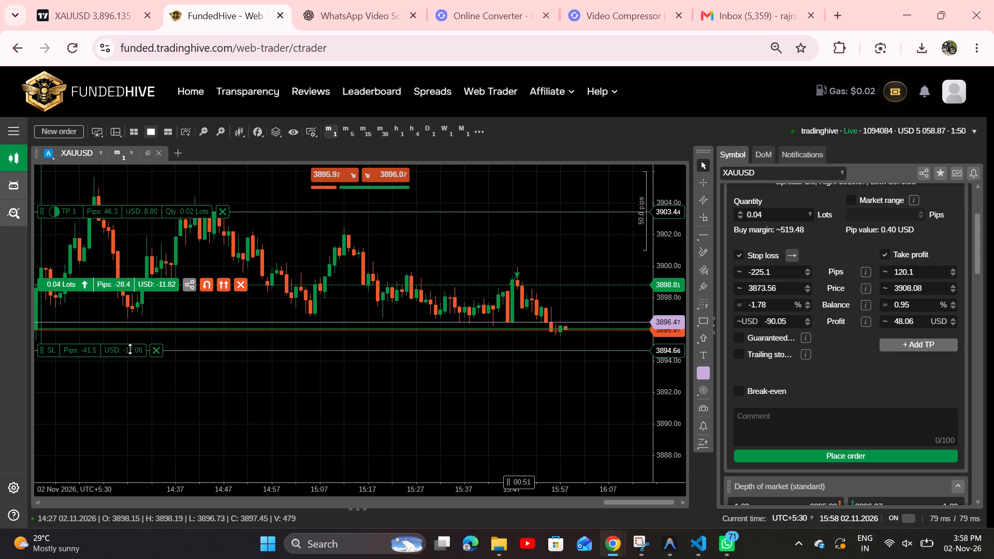
pyautogui.moveTo(130, 349); pyautogui.dragTo(128, 347)
pyautogui.click(118, 349)
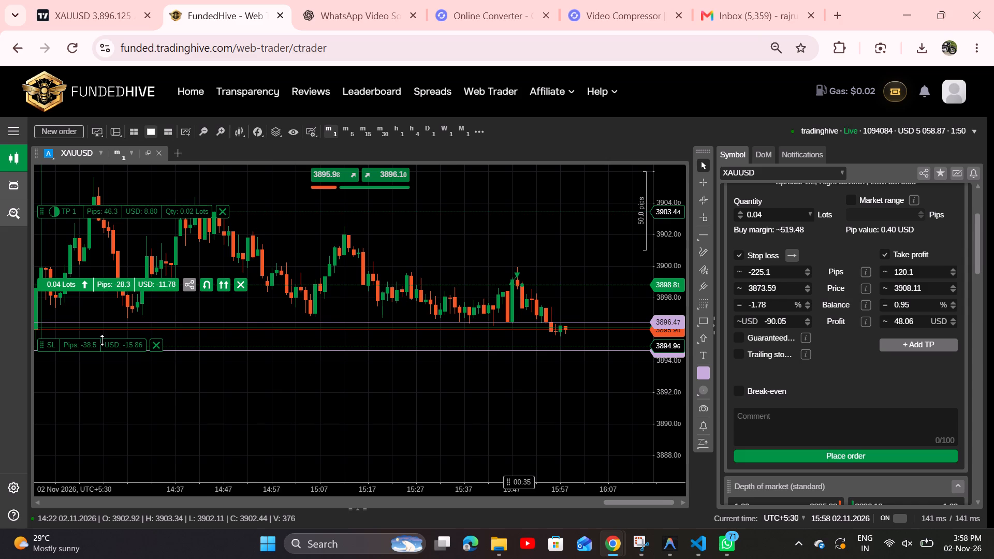
pyautogui.moveTo(103, 339); pyautogui.dragTo(109, 353)
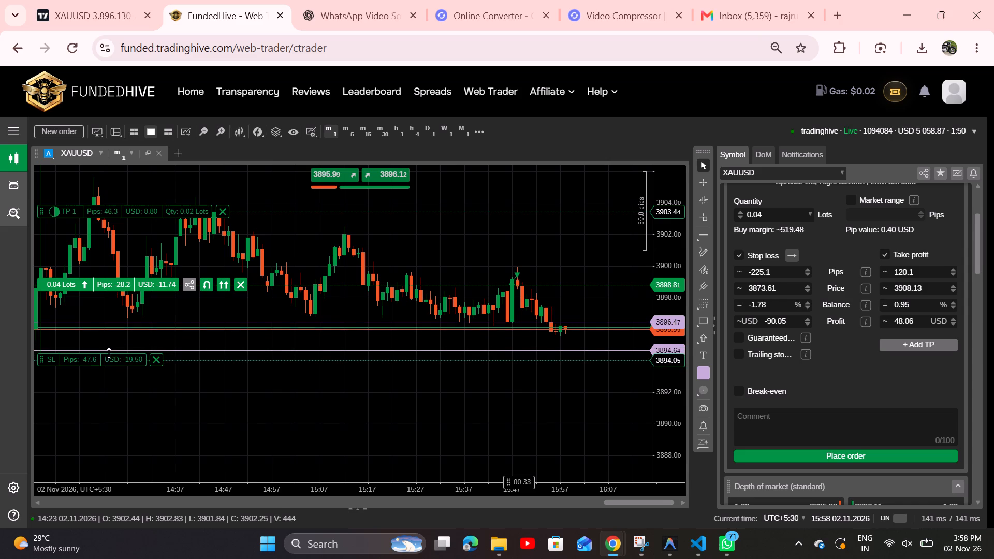
pyautogui.moveTo(109, 353); pyautogui.dragTo(109, 353)
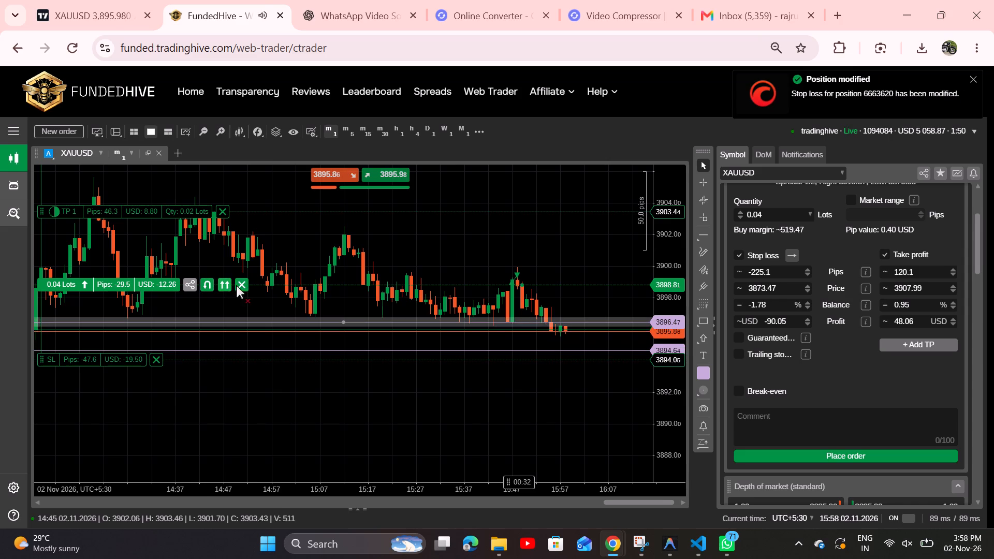
# Open the closing details of the 0.04-lot XAUUSD buy position.
pyautogui.click(246, 284)
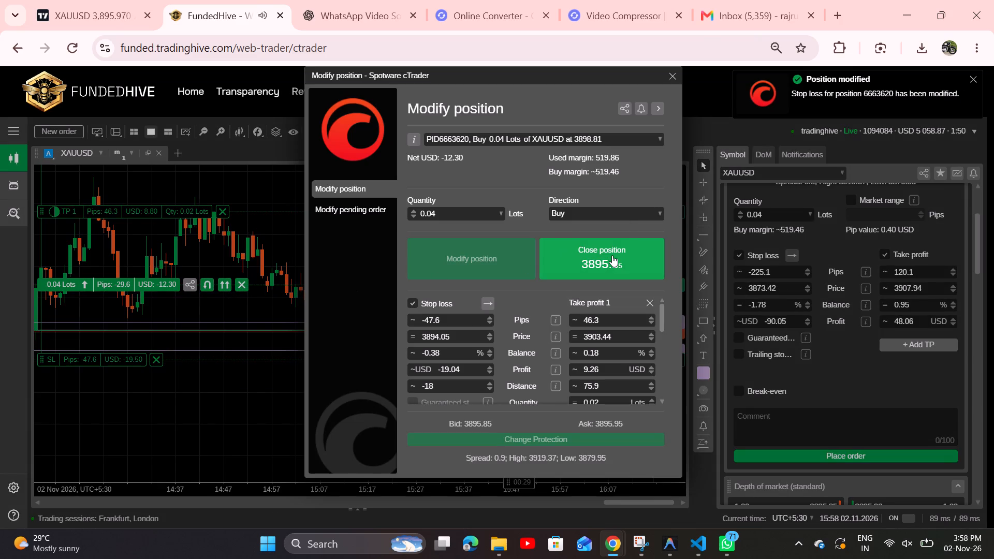
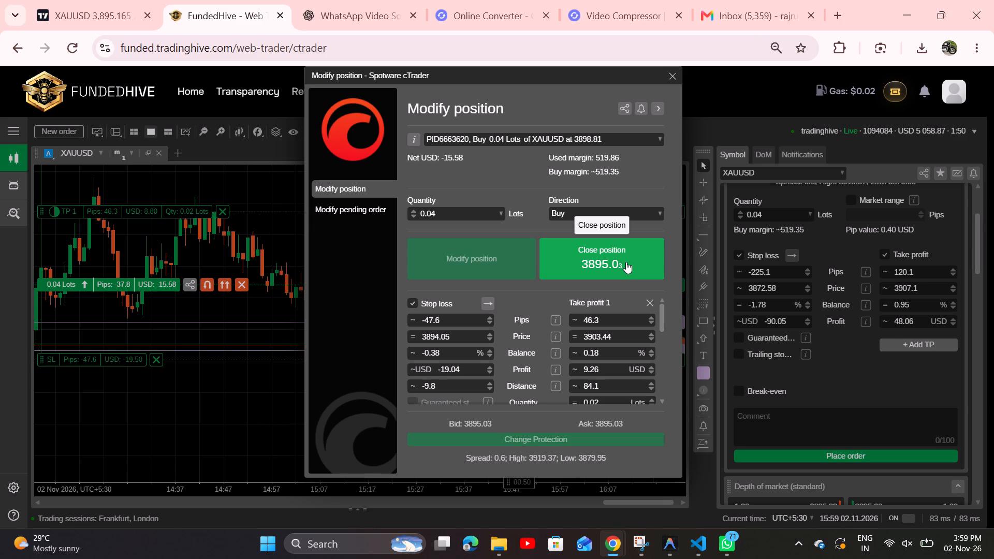
# Examine XAUUSD price action around the 3,894.529 support line on the TradingView one-minute chart, checking back on the FundedHive position.
pyautogui.click(90, 8)
pyautogui.moveTo(561, 258); pyautogui.dragTo(564, 229)
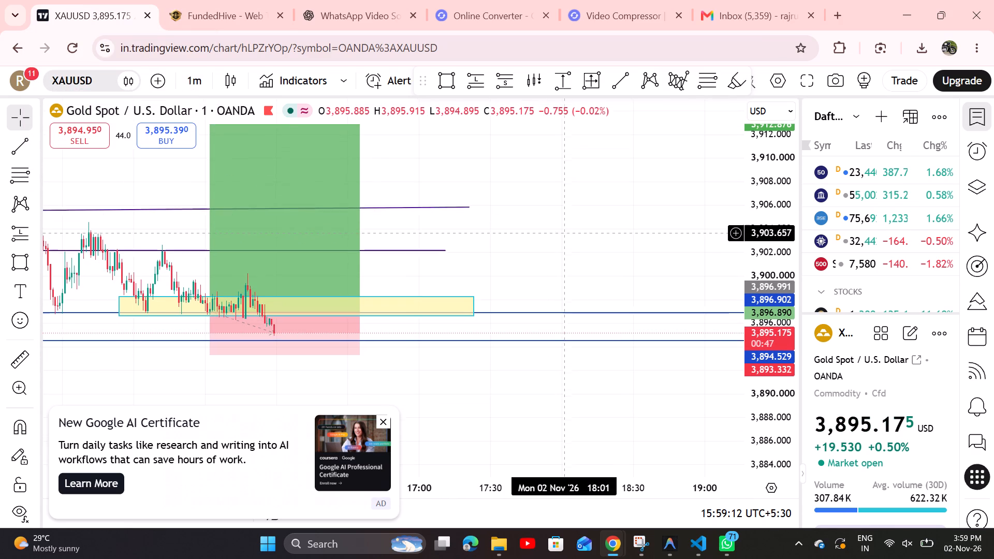
pyautogui.moveTo(564, 229); pyautogui.dragTo(564, 229)
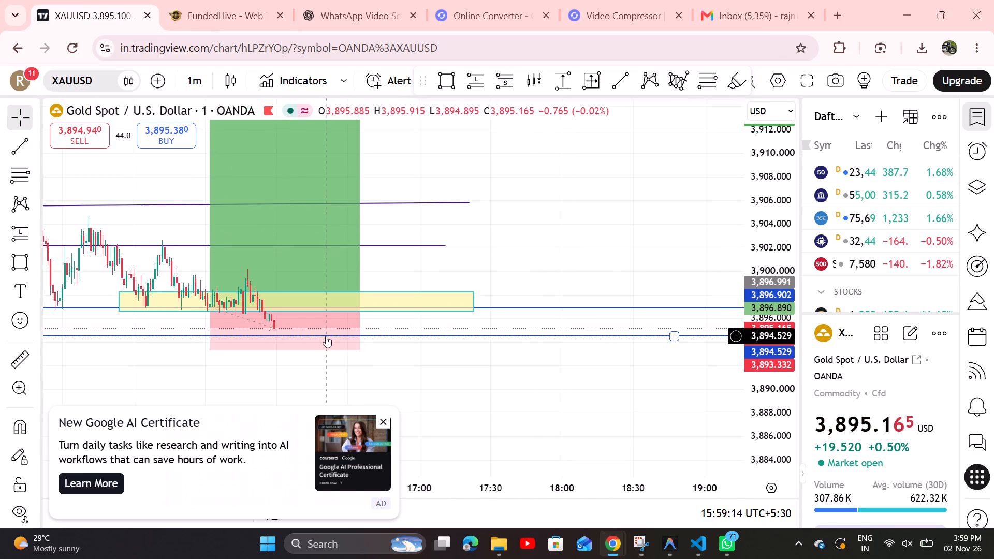
pyautogui.moveTo(484, 232); pyautogui.dragTo(536, 171)
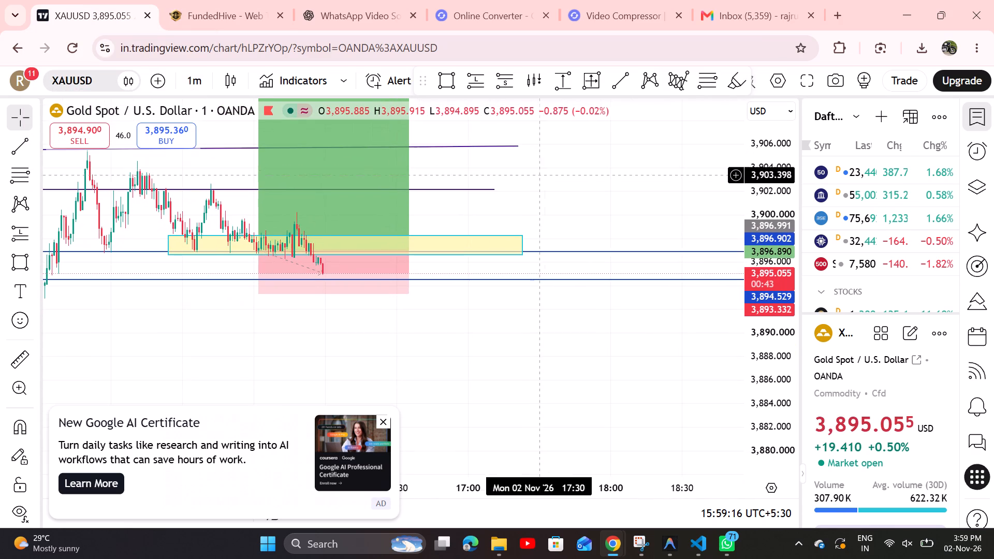
pyautogui.click(218, 9)
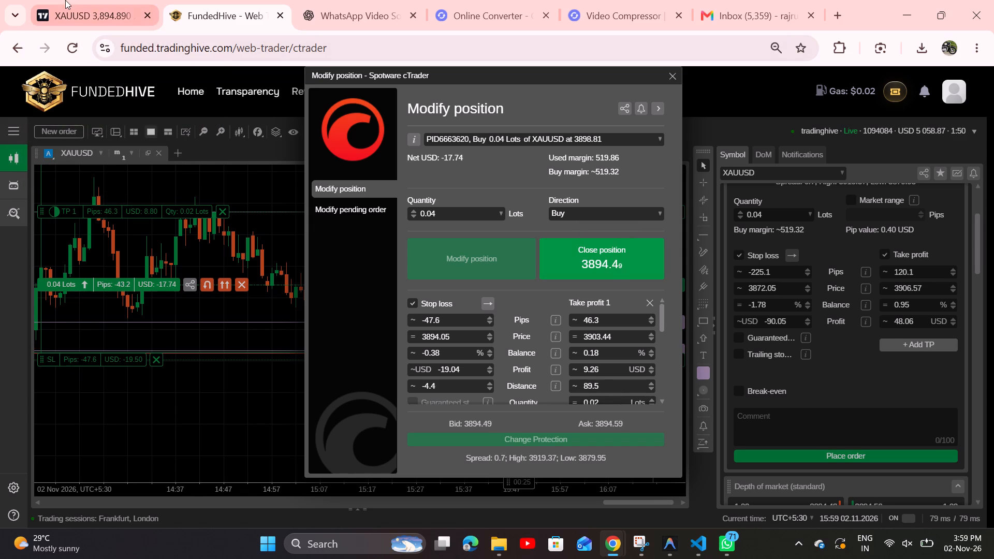
pyautogui.click(86, 6)
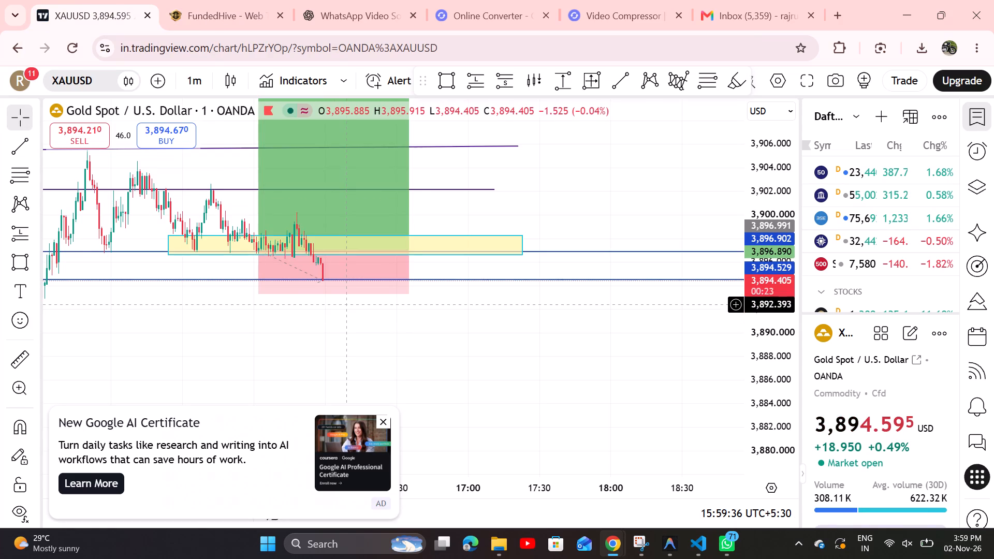
pyautogui.moveTo(520, 347); pyautogui.dragTo(524, 315)
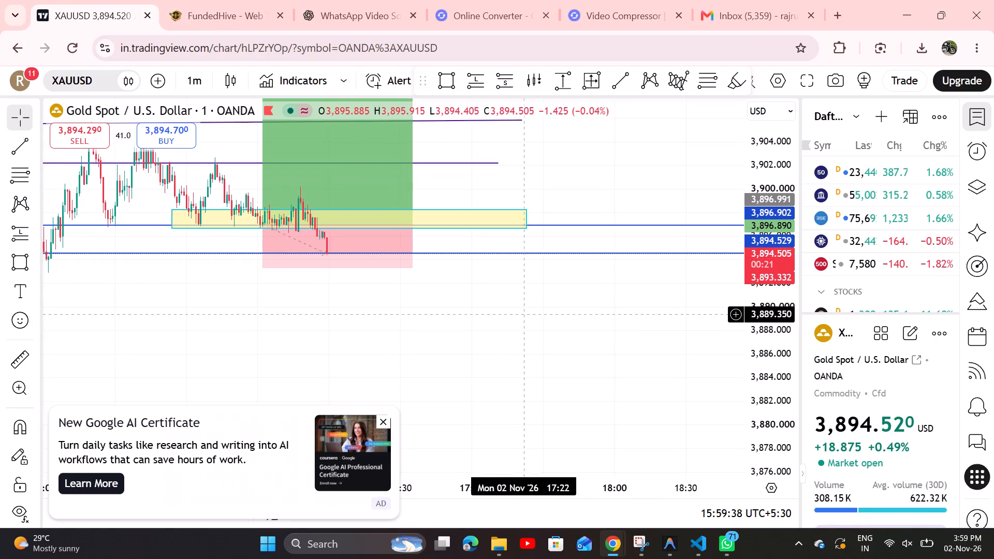
pyautogui.moveTo(524, 315); pyautogui.dragTo(524, 315)
pyautogui.click(524, 315)
pyautogui.moveTo(436, 349); pyautogui.dragTo(563, 317)
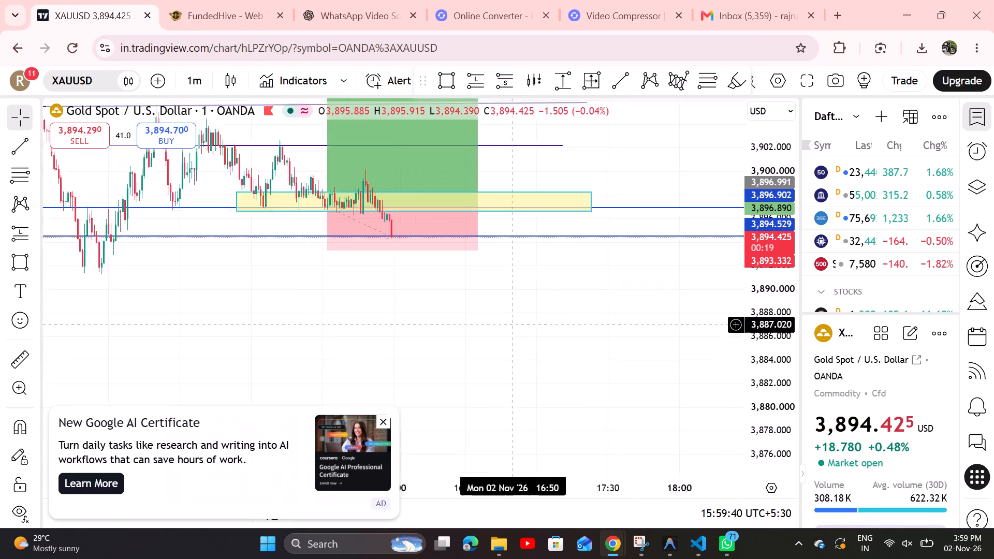
pyautogui.moveTo(563, 317); pyautogui.dragTo(566, 317)
pyautogui.moveTo(566, 317); pyautogui.dragTo(534, 326)
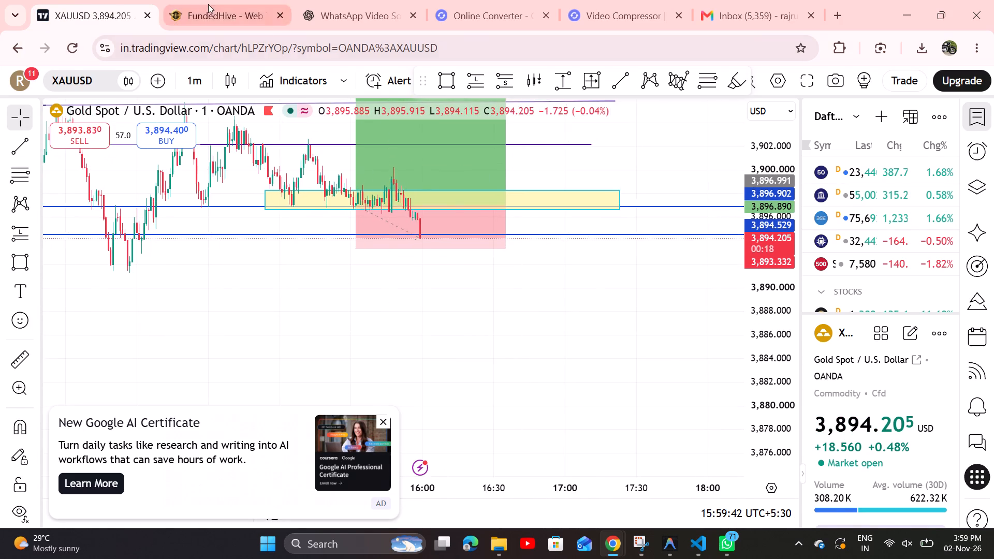
# Return to FundedHive and close the position details dialog.
pyautogui.click(206, 3)
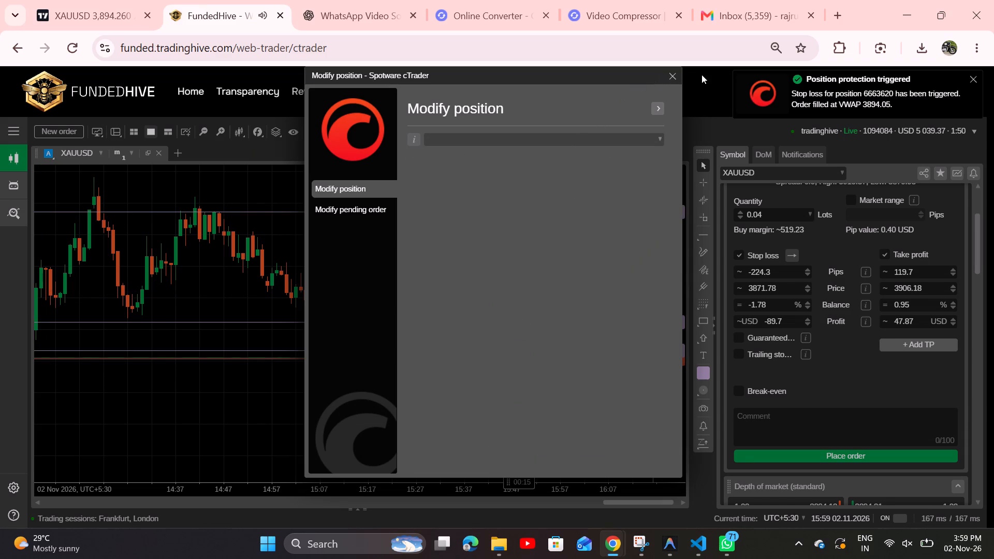
pyautogui.click(676, 78)
pyautogui.moveTo(560, 391); pyautogui.dragTo(436, 391)
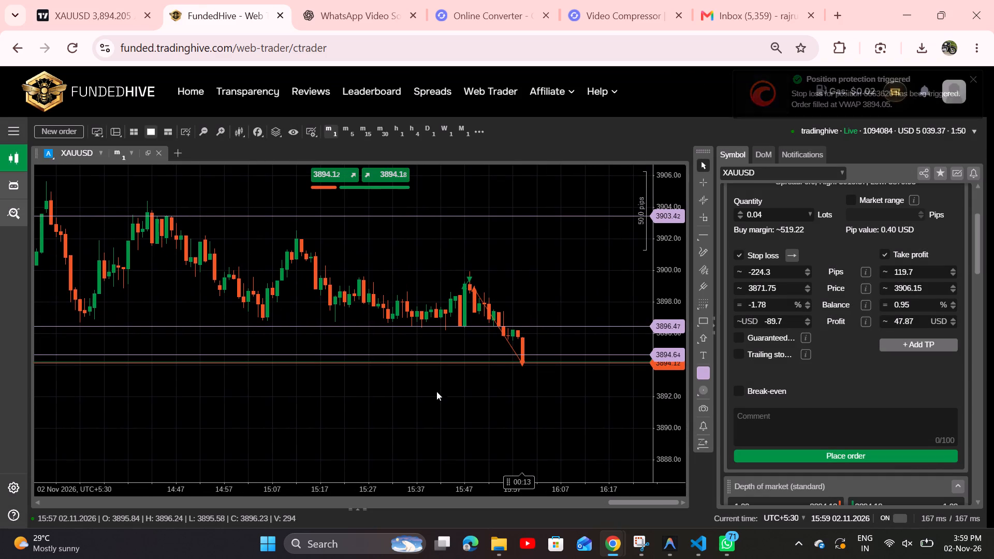
pyautogui.moveTo(436, 391); pyautogui.dragTo(427, 382)
# Open the Pay From Profits $5,000 trading account from the FundedHive home dashboard and review its challenge objectives and statistics.
pyautogui.click(188, 86)
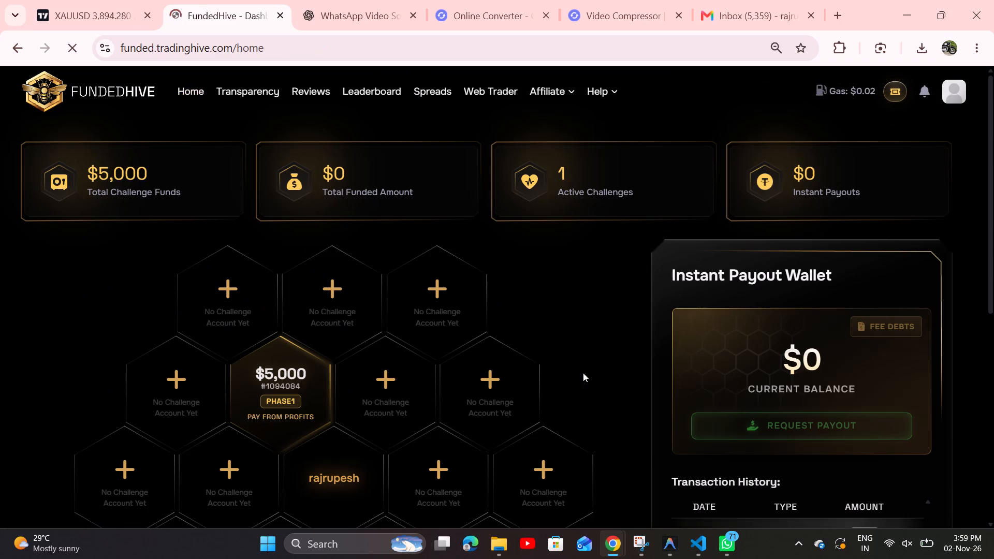
pyautogui.scroll(-1, 446, 305)
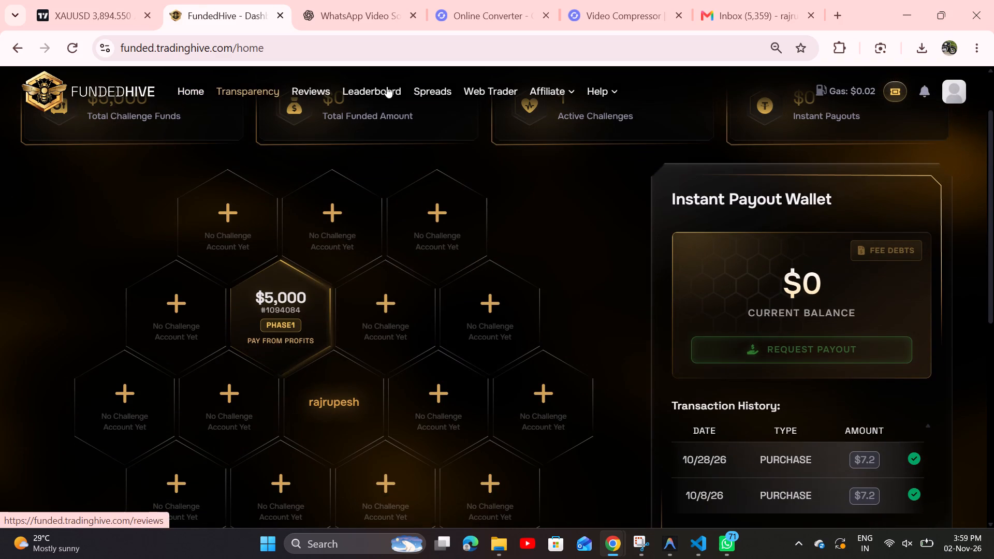
pyautogui.scroll(-5, 287, 275)
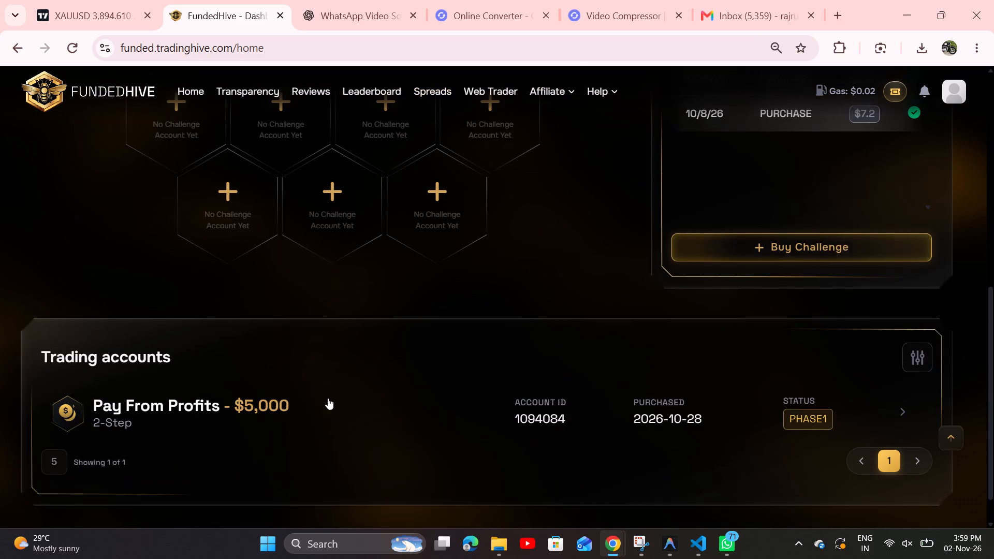
pyautogui.click(330, 407)
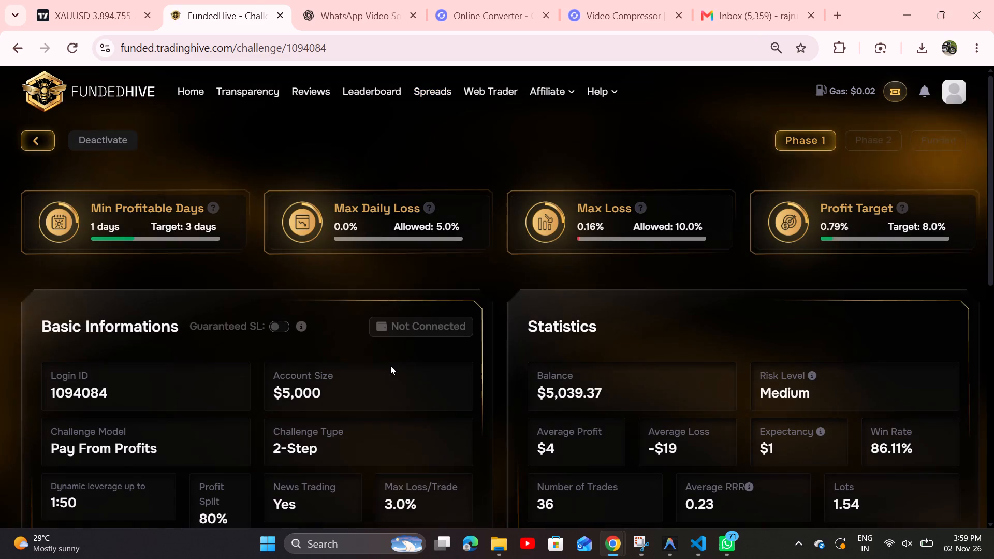
pyautogui.scroll(1, 394, 357)
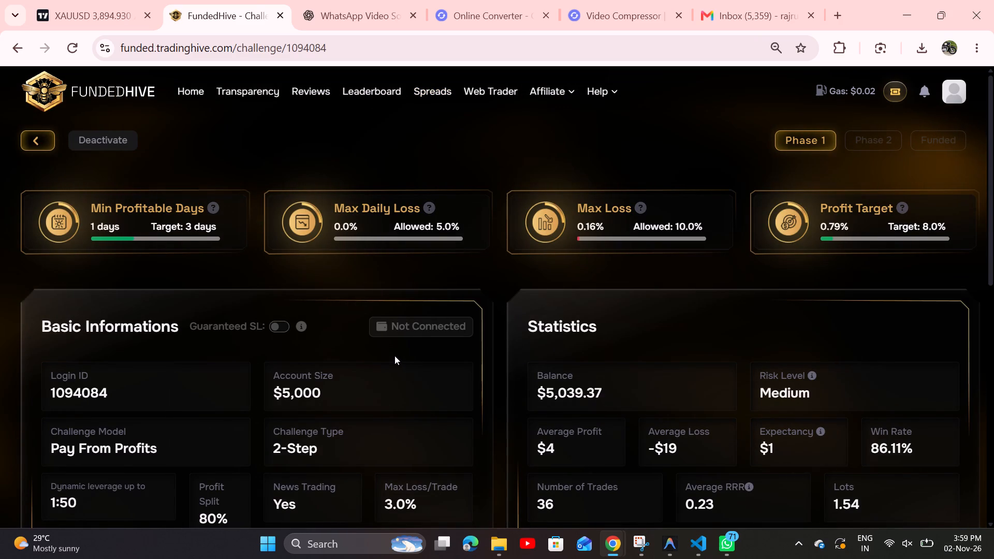
# Reopen the FundedHive Web Trader.
pyautogui.click(196, 7)
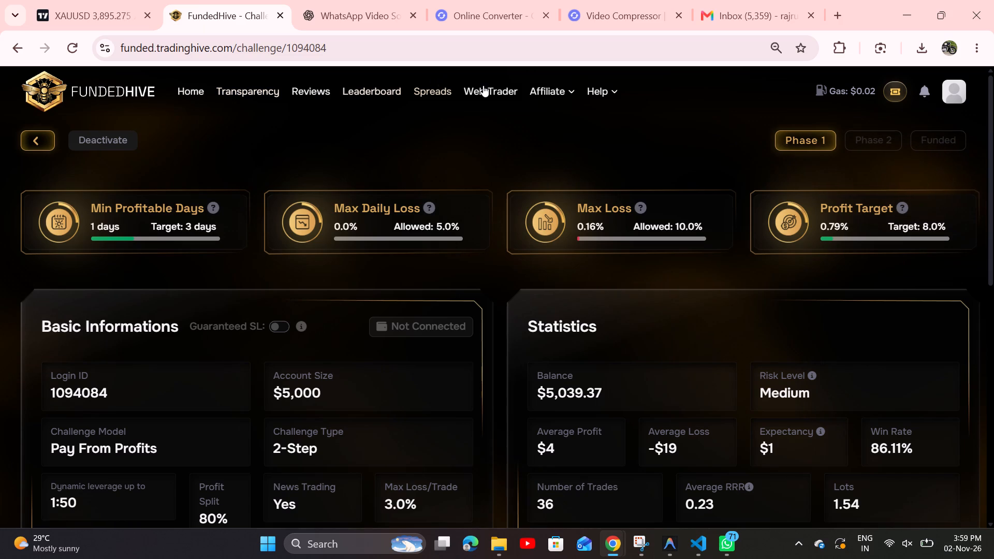
pyautogui.click(483, 85)
# Examine the XAUUSD one-minute chart on TradingView around the marked support lines and recent swing lows.
pyautogui.click(94, 0)
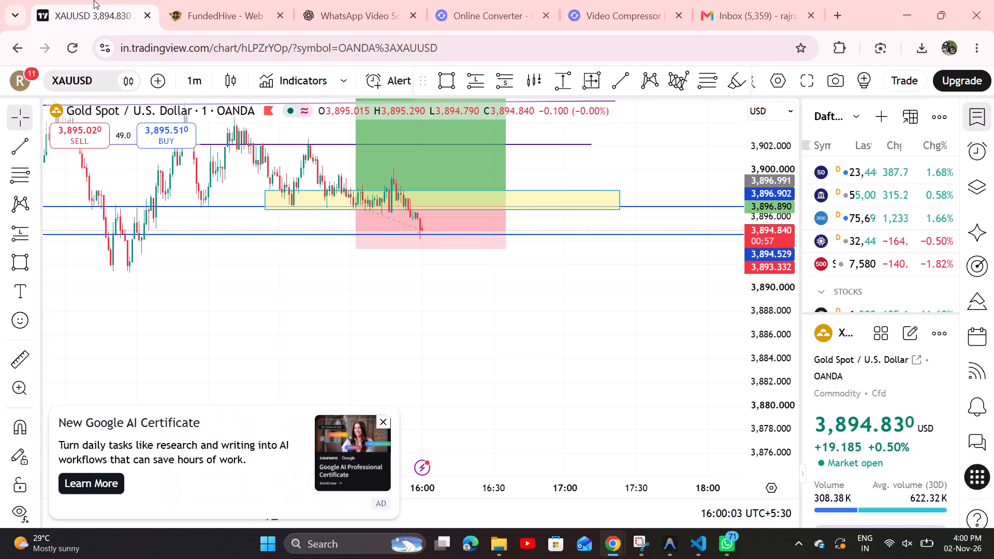
pyautogui.moveTo(494, 330); pyautogui.dragTo(502, 306)
pyautogui.moveTo(502, 306); pyautogui.dragTo(502, 305)
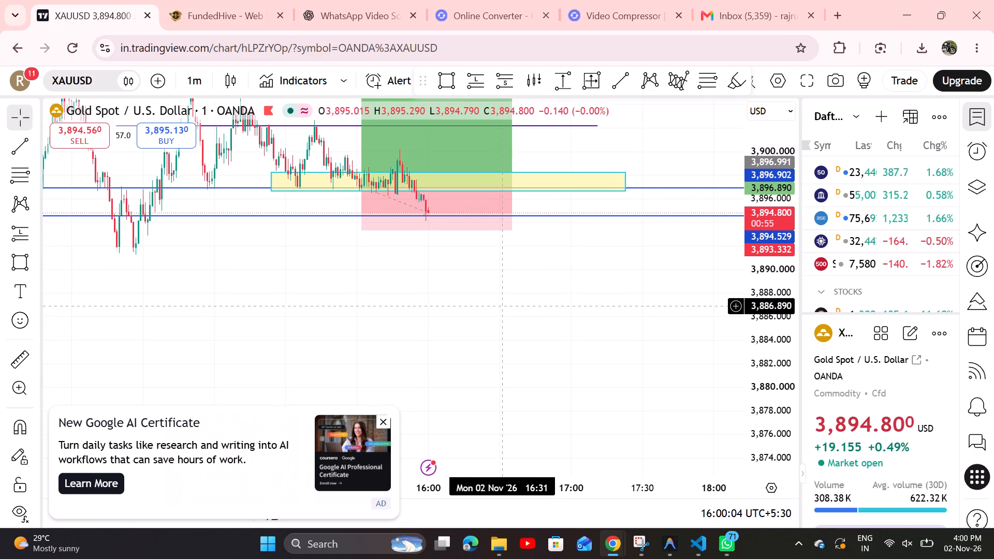
pyautogui.moveTo(502, 305); pyautogui.dragTo(503, 329)
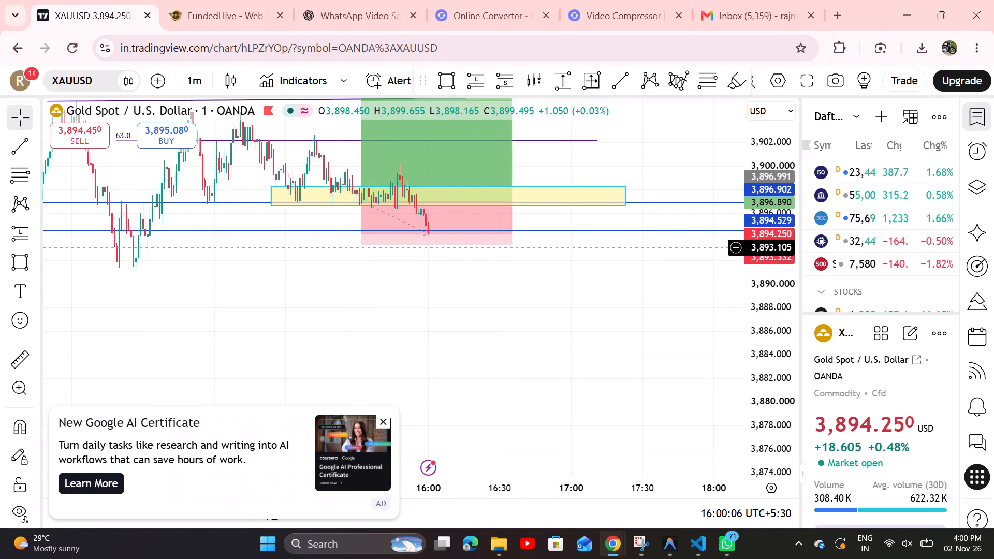
pyautogui.moveTo(344, 253); pyautogui.dragTo(347, 288)
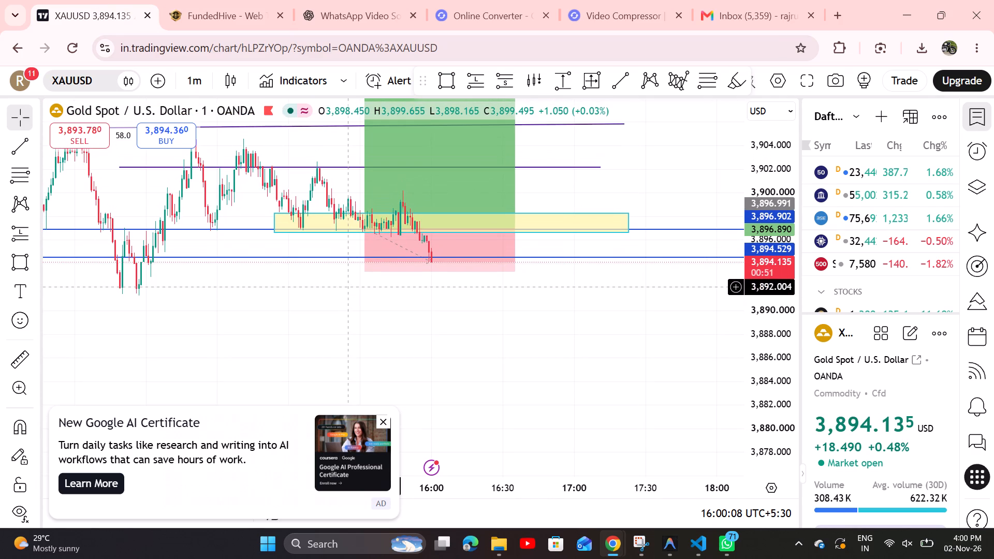
pyautogui.moveTo(347, 288); pyautogui.dragTo(361, 362)
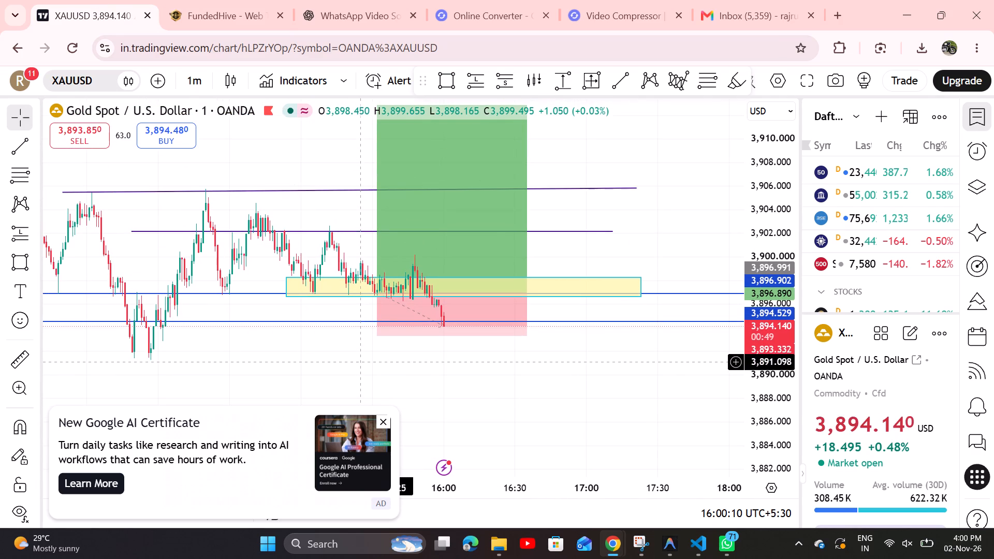
pyautogui.moveTo(361, 362); pyautogui.dragTo(362, 354)
# Switch to FundedHive and place a 0.04-lot XAUUSD market buy order with stop loss and take profit enabled.
pyautogui.click(233, 3)
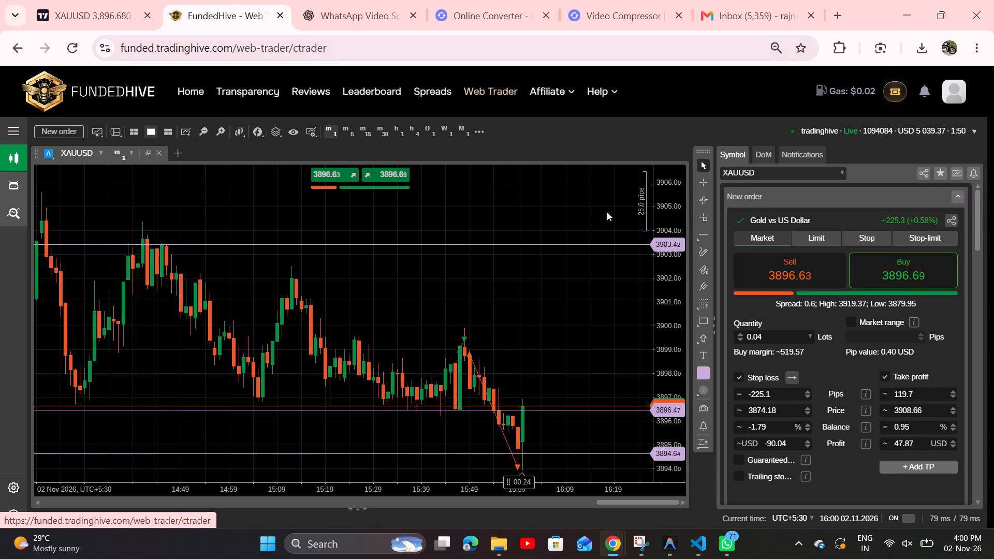
pyautogui.scroll(-2, 886, 358)
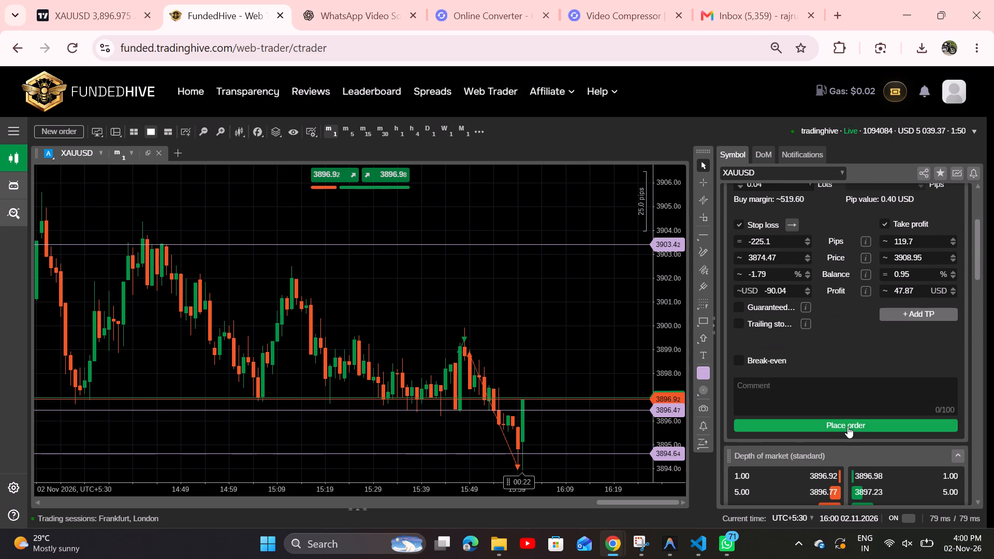
pyautogui.click(847, 426)
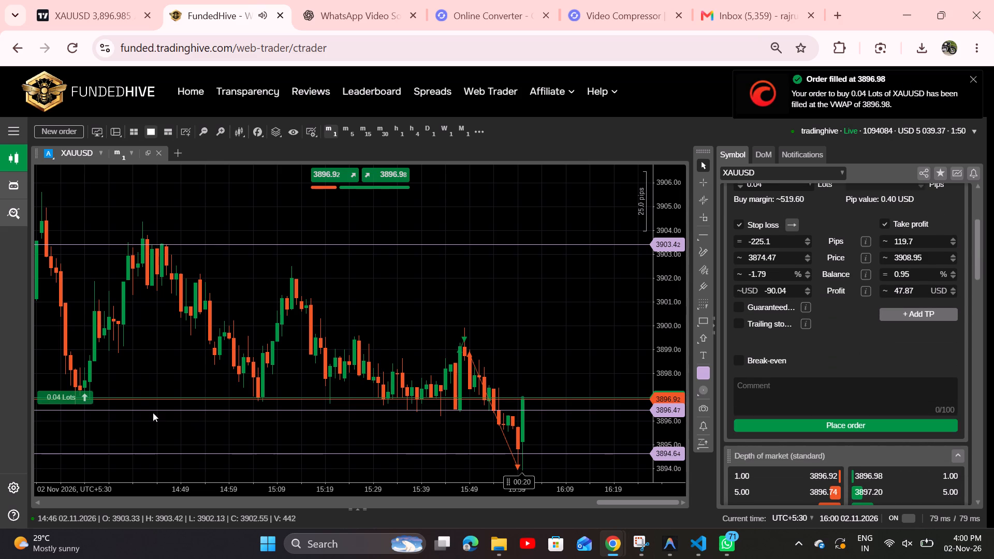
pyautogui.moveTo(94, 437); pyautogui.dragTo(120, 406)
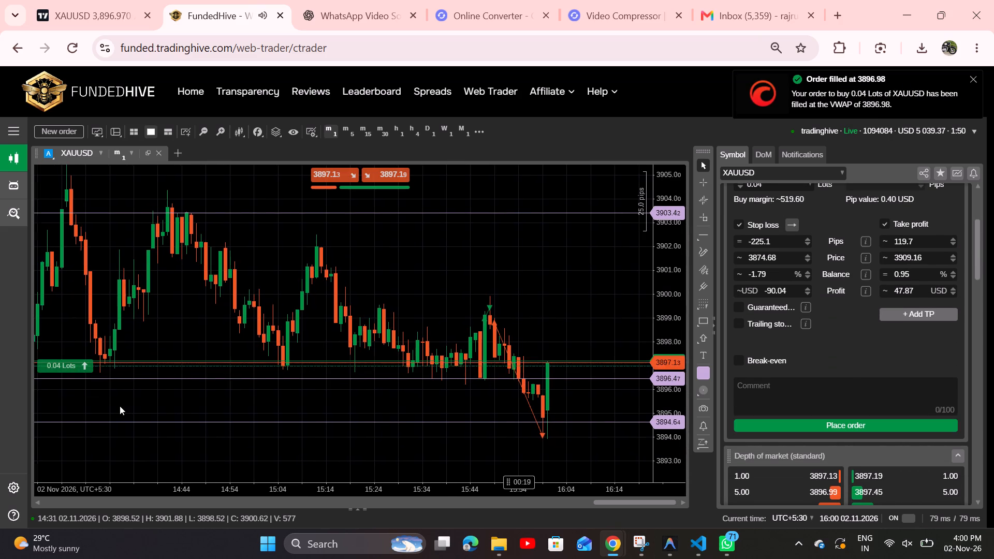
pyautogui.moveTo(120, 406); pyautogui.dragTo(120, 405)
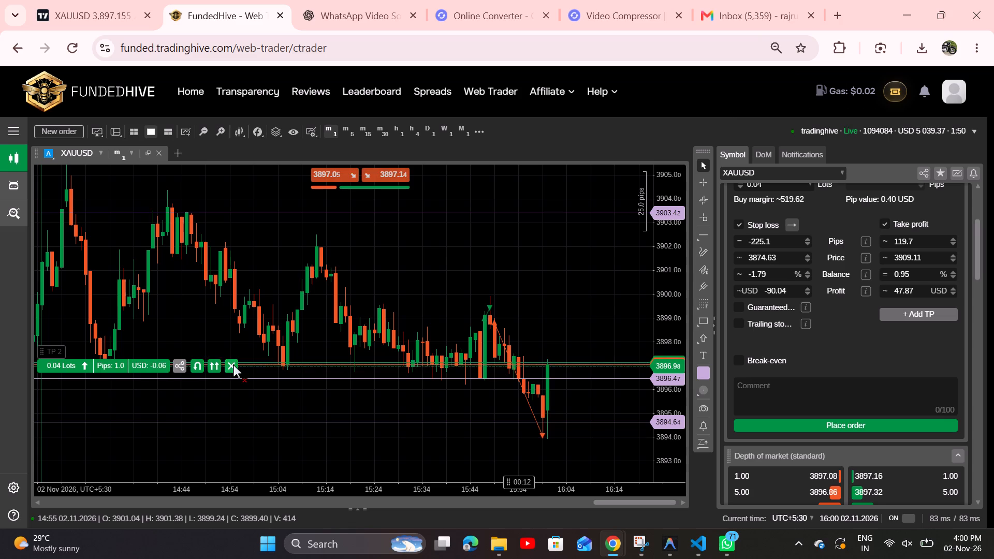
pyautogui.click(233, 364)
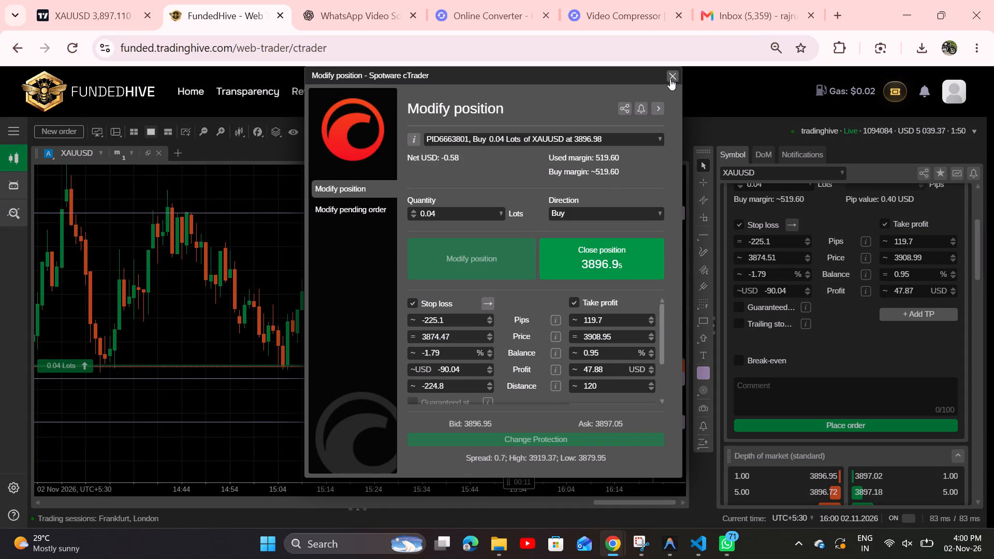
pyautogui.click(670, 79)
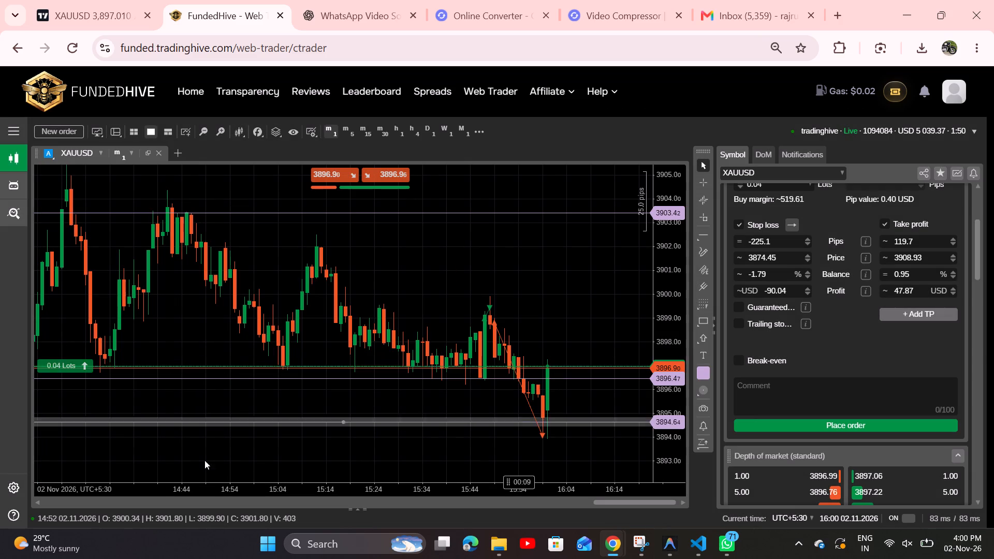
# Lower the new buy position's take profit to 3902.55, just under the 3903.42 resistance line.
pyautogui.moveTo(451, 248); pyautogui.dragTo(524, 391)
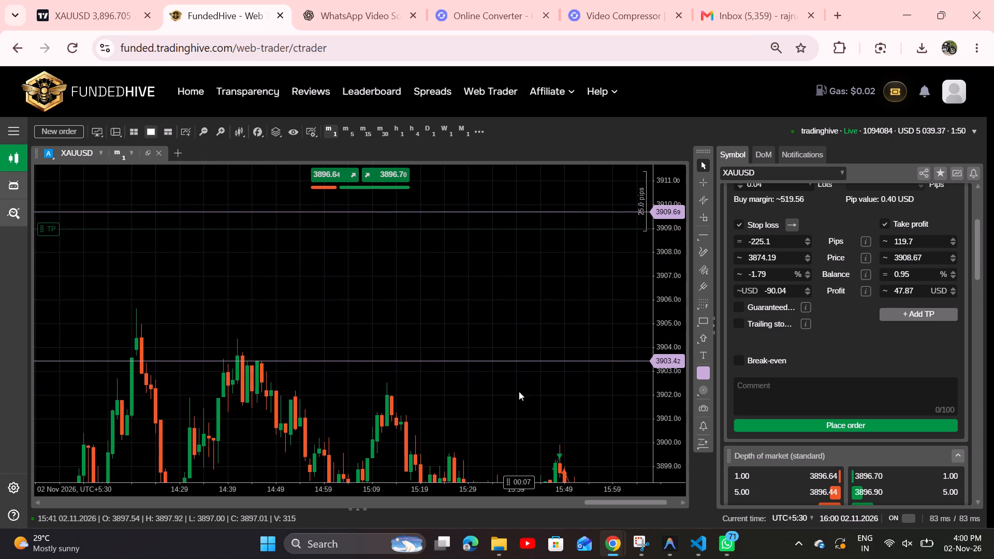
pyautogui.moveTo(51, 224); pyautogui.dragTo(82, 376)
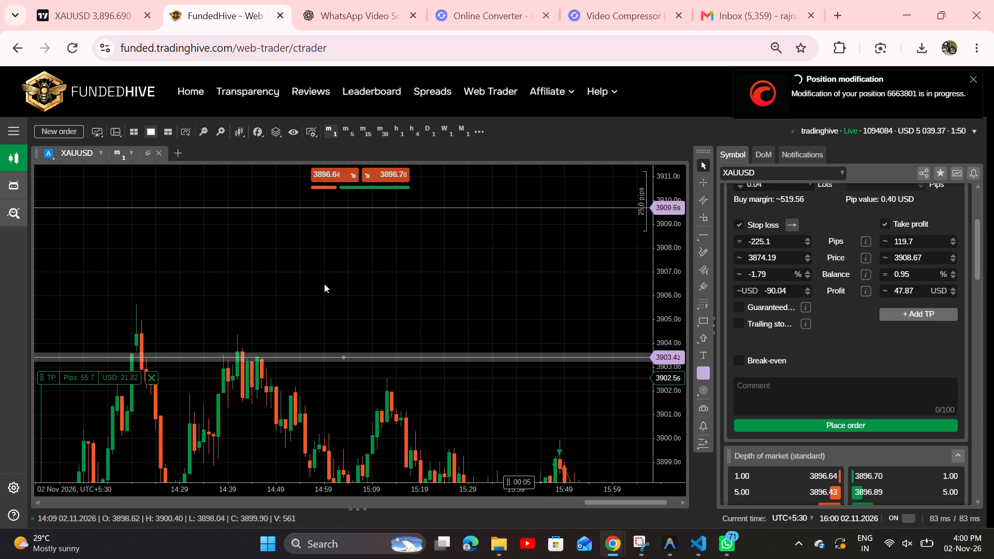
# Raise the 0.04-lot XAUUSD buy position's stop loss in stages to 3887.16.
pyautogui.moveTo(325, 283); pyautogui.dragTo(328, 179)
pyautogui.moveTo(250, 439); pyautogui.dragTo(256, 369)
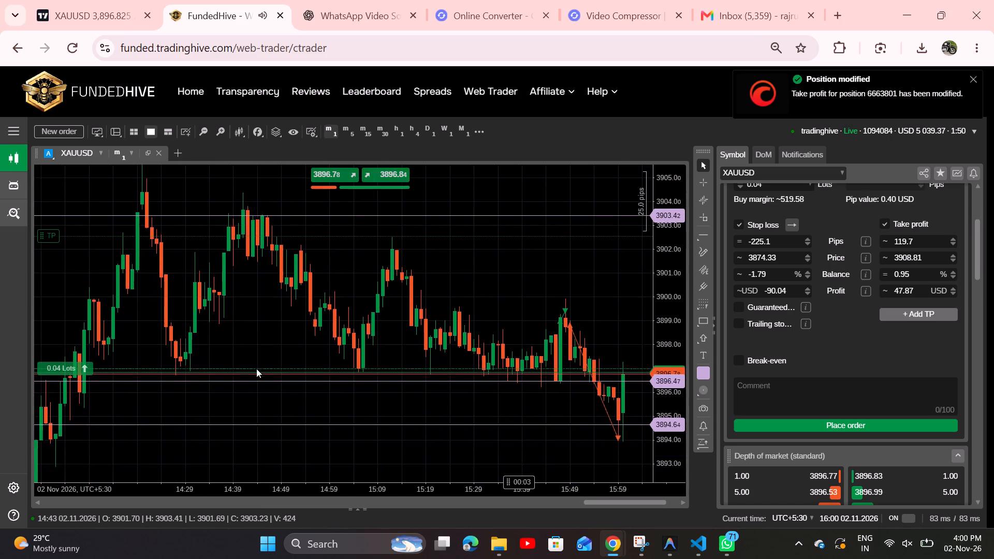
pyautogui.moveTo(256, 369); pyautogui.dragTo(267, 212)
pyautogui.moveTo(75, 420); pyautogui.dragTo(279, 243)
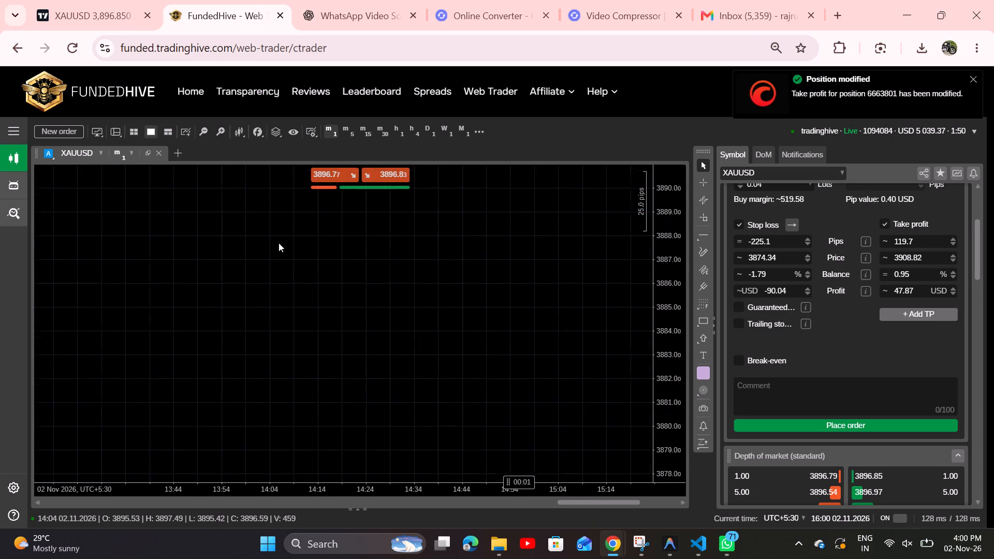
pyautogui.moveTo(279, 243); pyautogui.dragTo(159, 184)
pyautogui.moveTo(217, 324); pyautogui.dragTo(203, 199)
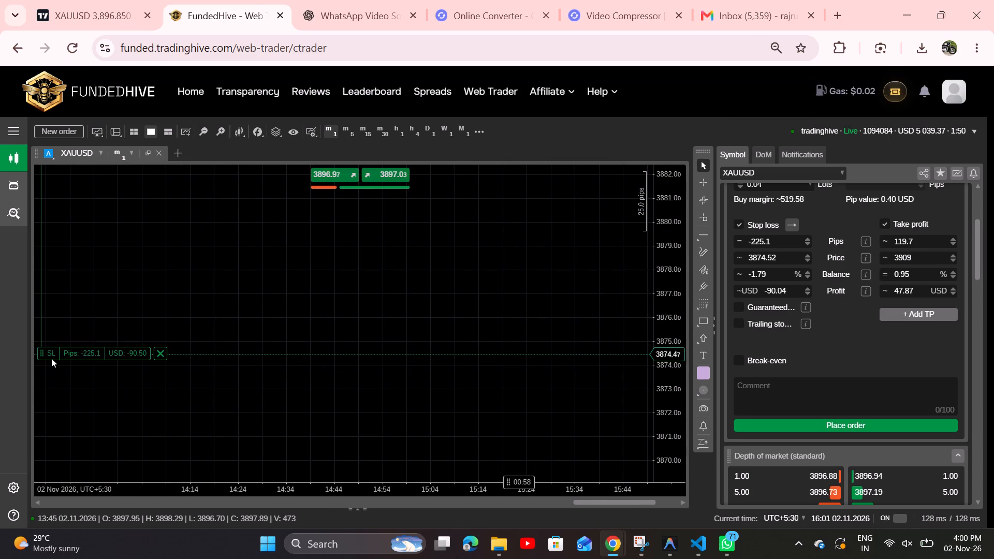
pyautogui.moveTo(51, 358); pyautogui.dragTo(78, 216)
pyautogui.moveTo(205, 307); pyautogui.dragTo(233, 498)
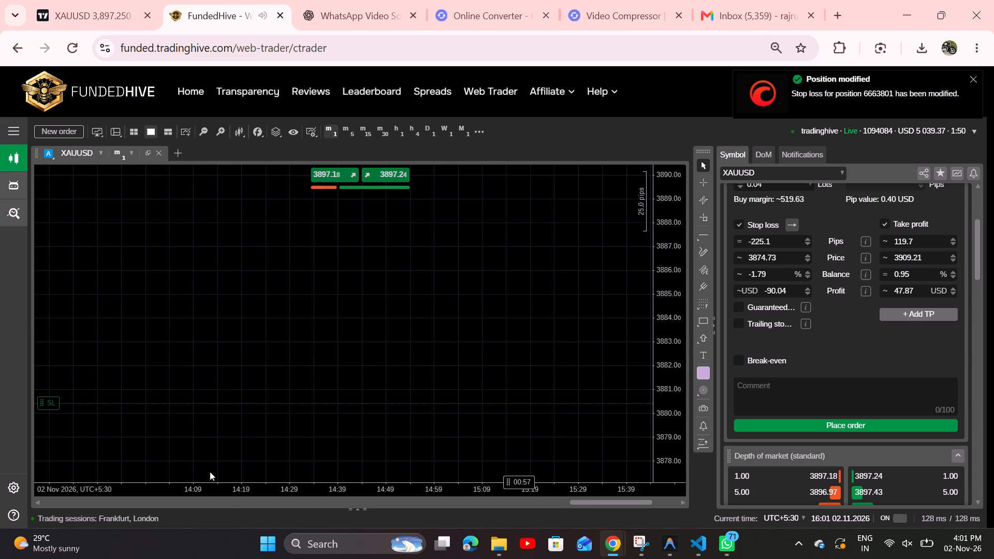
pyautogui.moveTo(51, 399); pyautogui.dragTo(77, 239)
pyautogui.moveTo(230, 338); pyautogui.dragTo(257, 468)
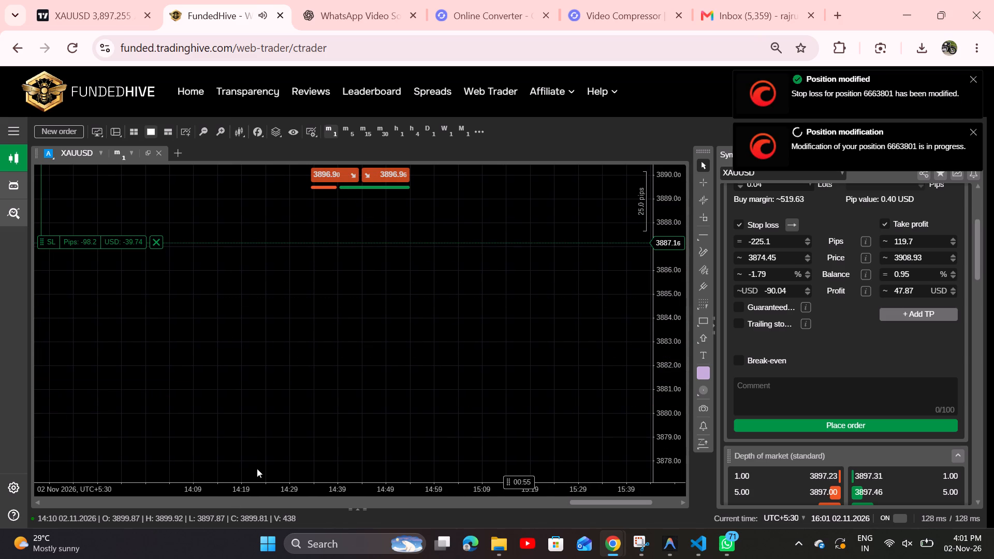
# Raise the buy position's stop loss further to 3892.32, below the 3894.64 support line.
pyautogui.moveTo(257, 468); pyautogui.dragTo(257, 462)
pyautogui.moveTo(285, 324); pyautogui.dragTo(305, 467)
pyautogui.moveTo(335, 297); pyautogui.dragTo(332, 350)
pyautogui.moveTo(332, 350); pyautogui.dragTo(323, 420)
pyautogui.moveTo(344, 321); pyautogui.dragTo(328, 400)
pyautogui.scroll(-1, 648, 378)
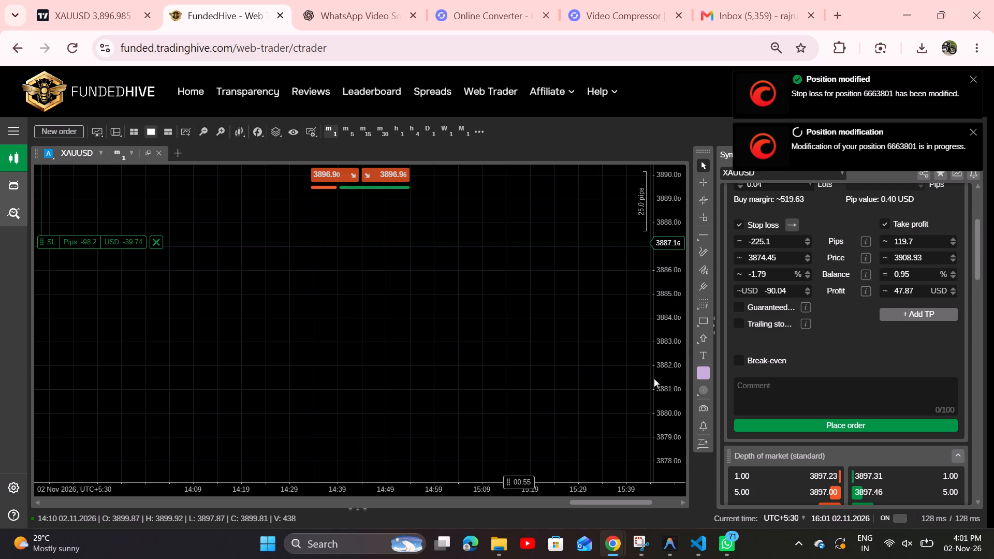
pyautogui.scroll(-4, 654, 378)
pyautogui.moveTo(463, 369); pyautogui.dragTo(428, 329)
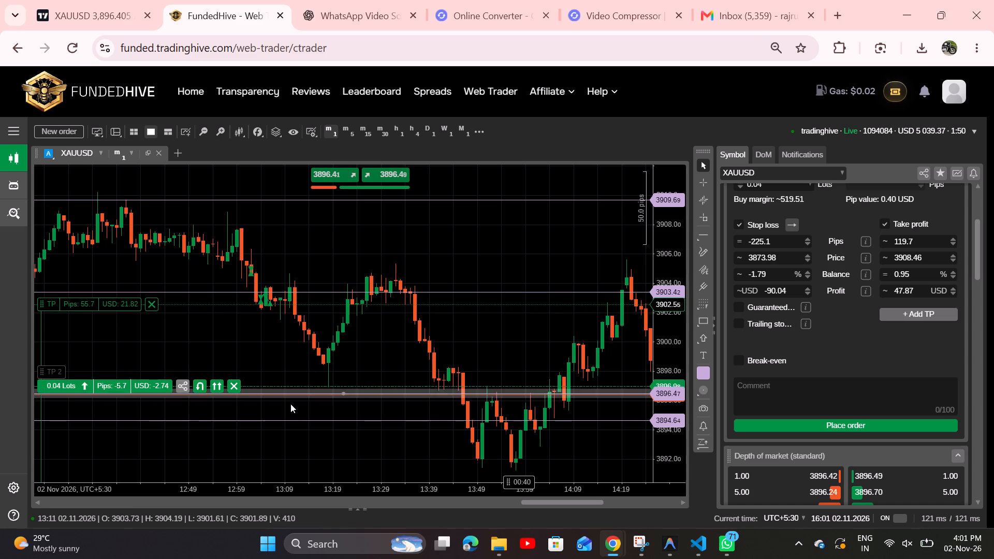
pyautogui.moveTo(239, 452); pyautogui.dragTo(289, 365)
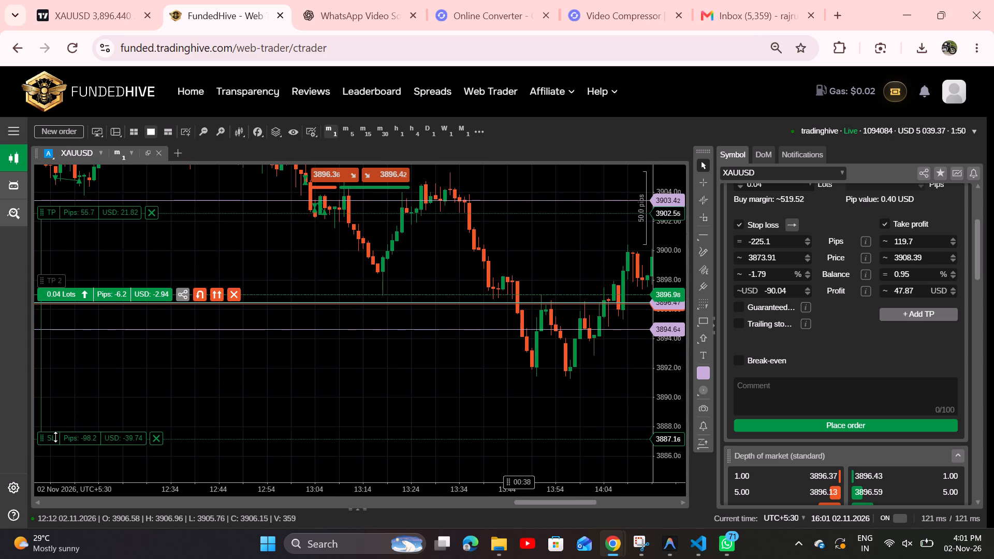
pyautogui.moveTo(54, 437); pyautogui.dragTo(71, 380)
pyautogui.moveTo(311, 414); pyautogui.dragTo(50, 442)
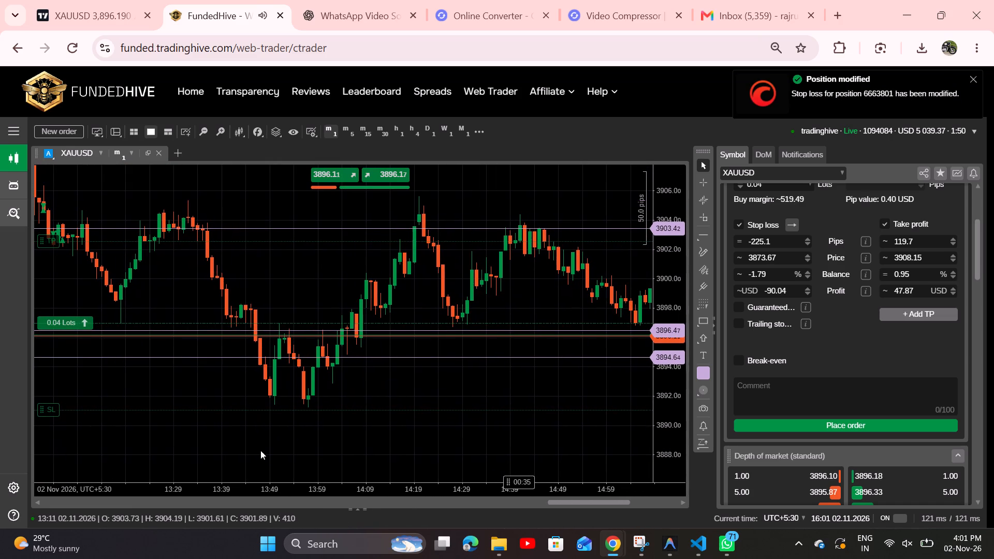
pyautogui.moveTo(476, 450); pyautogui.dragTo(101, 418)
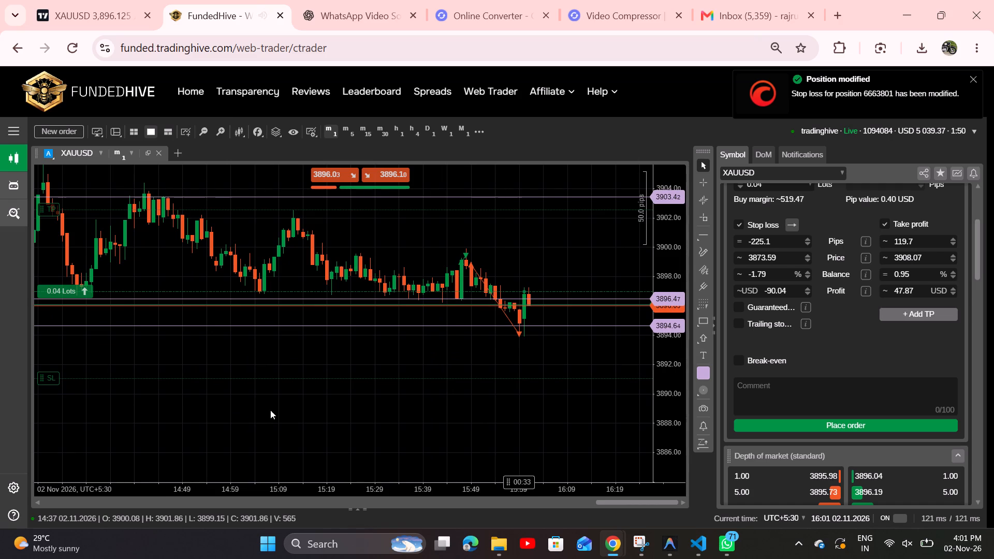
pyautogui.moveTo(81, 374); pyautogui.dragTo(86, 356)
pyautogui.moveTo(128, 421); pyautogui.dragTo(210, 433)
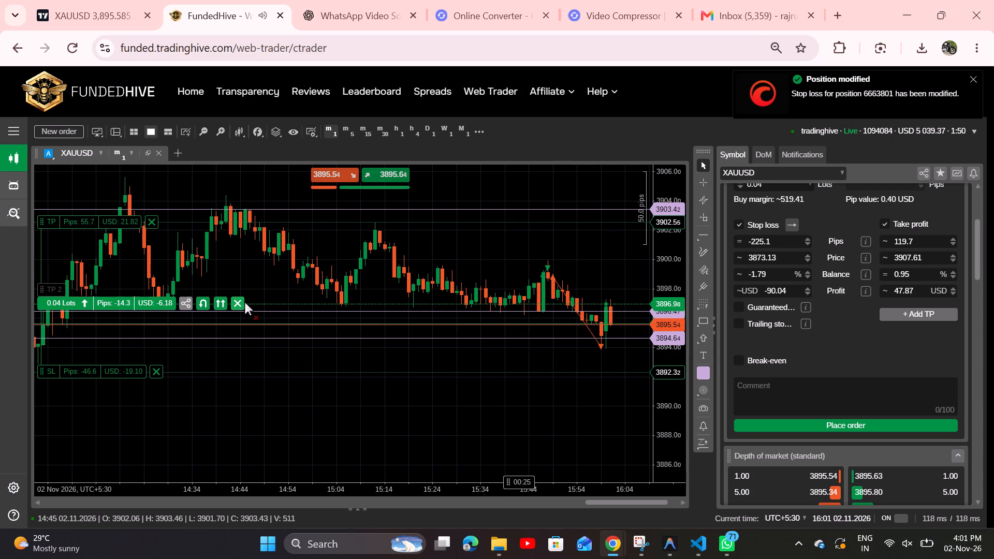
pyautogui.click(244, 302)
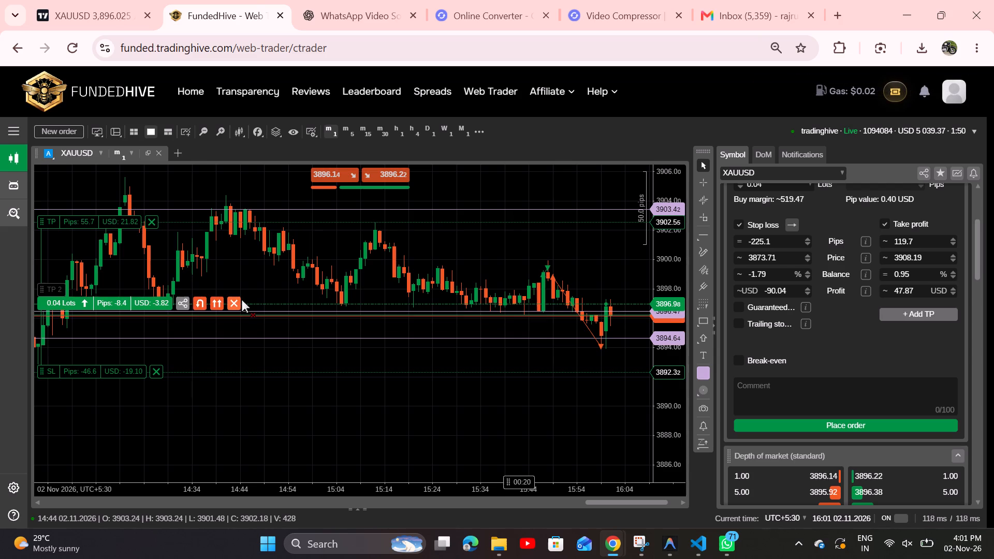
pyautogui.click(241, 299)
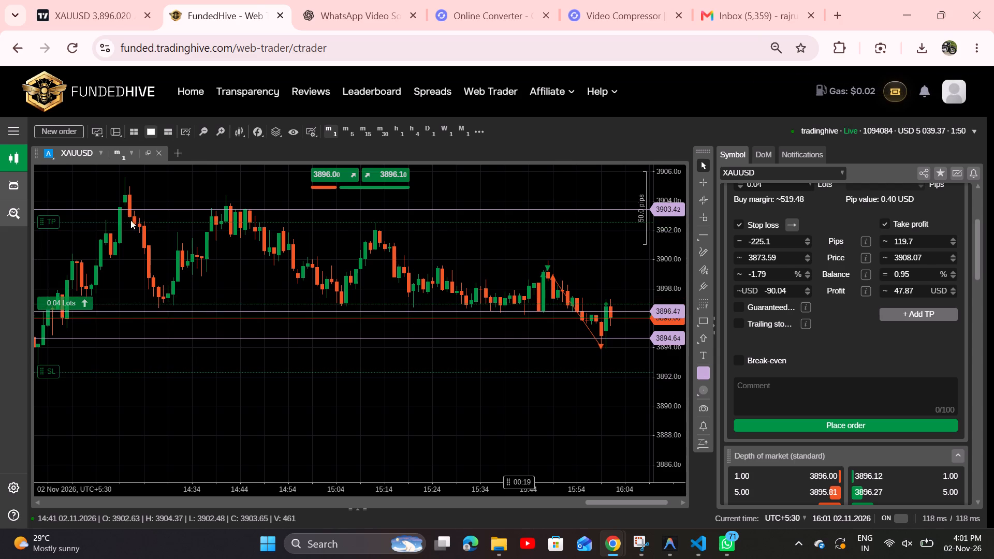
# Lower the buy position's take profit to 3899.97, near the latest swing high.
pyautogui.moveTo(78, 222); pyautogui.dragTo(92, 259)
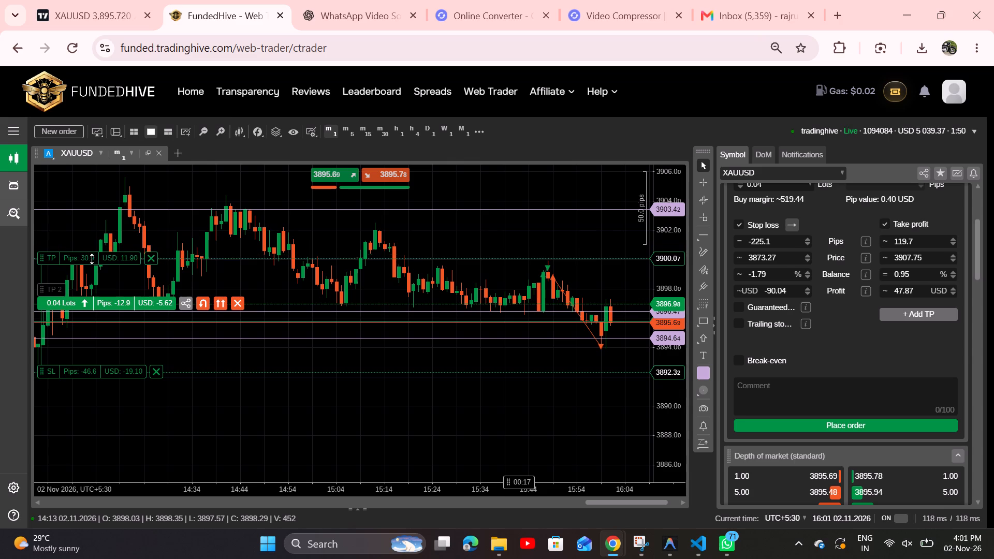
pyautogui.moveTo(92, 259); pyautogui.dragTo(92, 259)
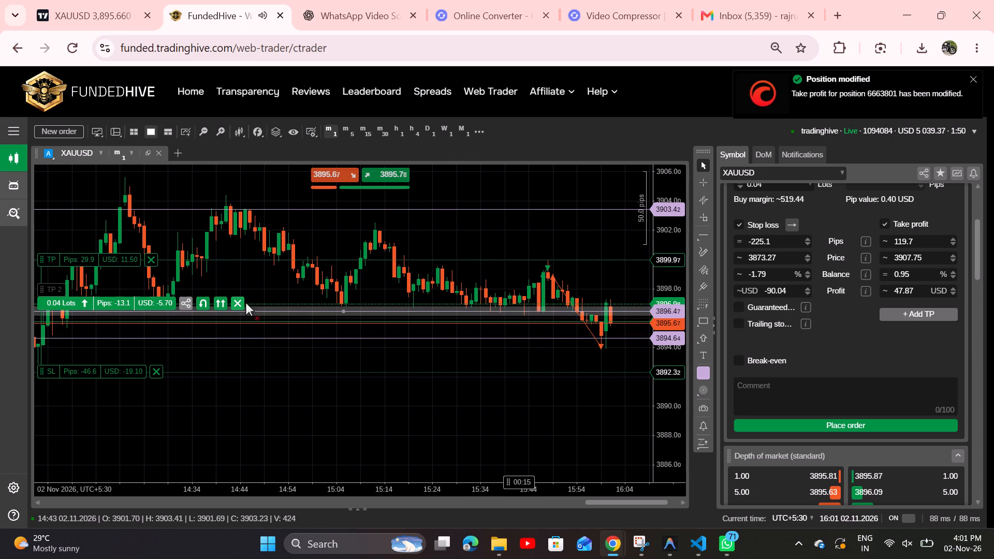
# Check the 0.04-lot buy's net result and closing price in the Modify position window, and dismiss it.
pyautogui.click(244, 302)
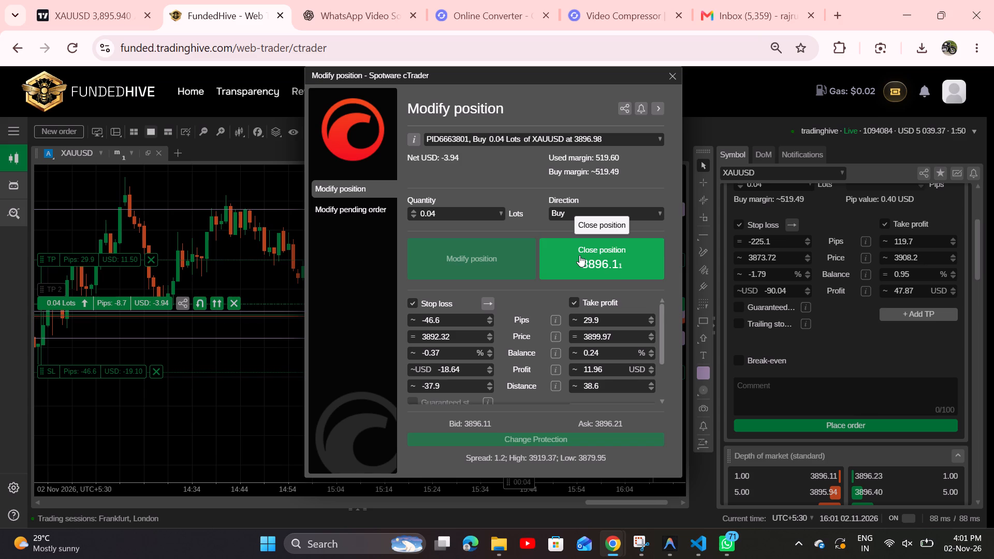
pyautogui.click(671, 76)
# Tighten the buy position's stop loss to 3893.45, just below the 3894.64 support line.
pyautogui.moveTo(99, 375); pyautogui.dragTo(104, 357)
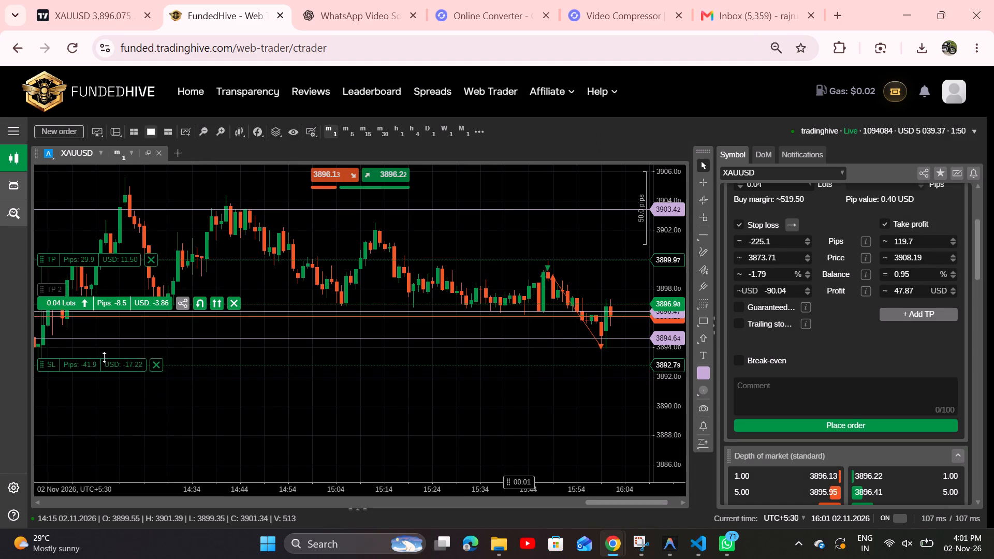
pyautogui.moveTo(104, 357); pyautogui.dragTo(105, 354)
pyautogui.moveTo(272, 384); pyautogui.dragTo(267, 406)
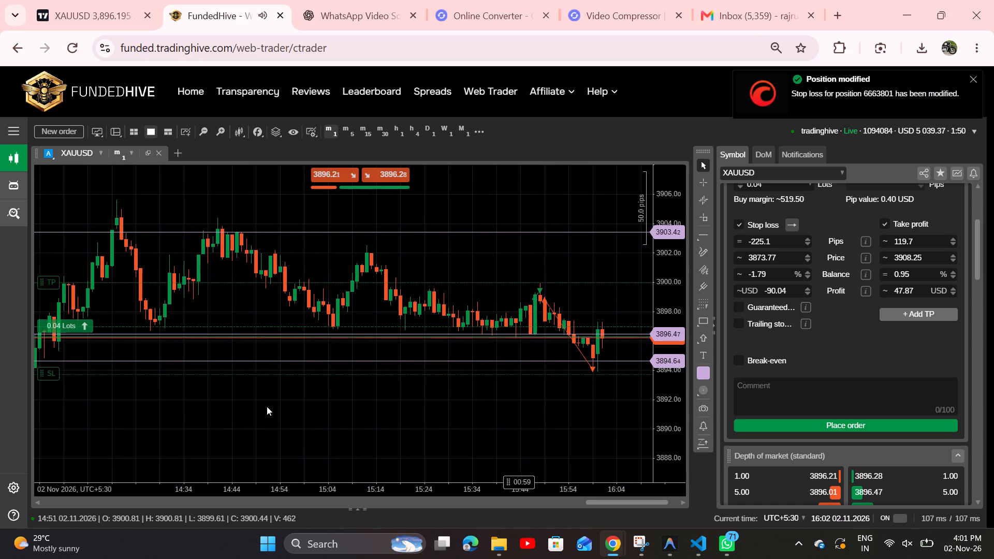
pyautogui.moveTo(267, 406); pyautogui.dragTo(267, 407)
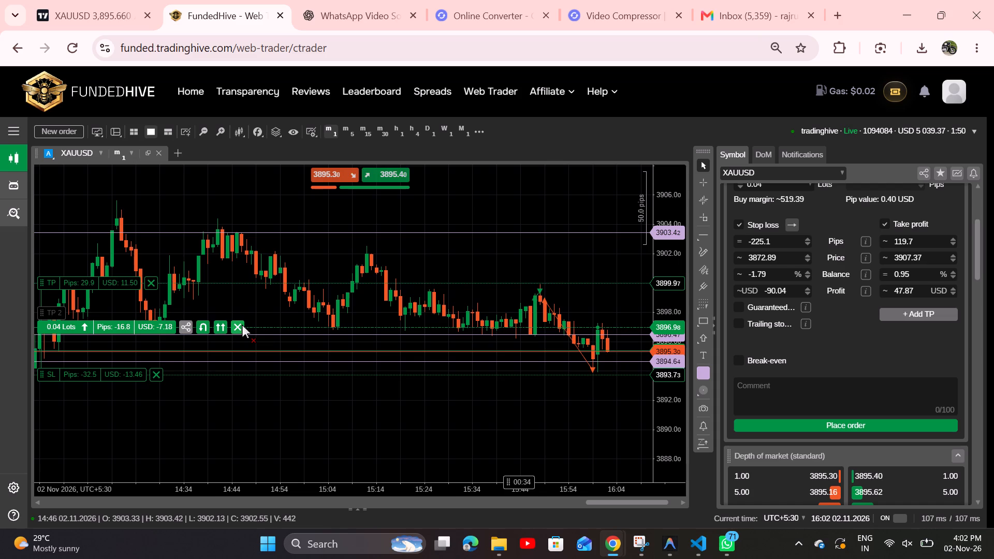
pyautogui.click(111, 376)
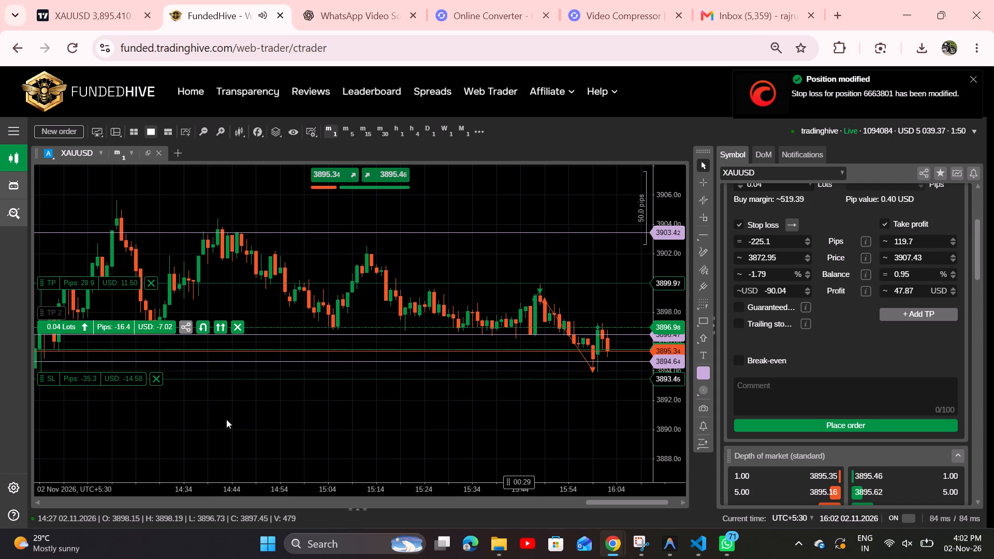
pyautogui.moveTo(277, 433); pyautogui.dragTo(281, 421)
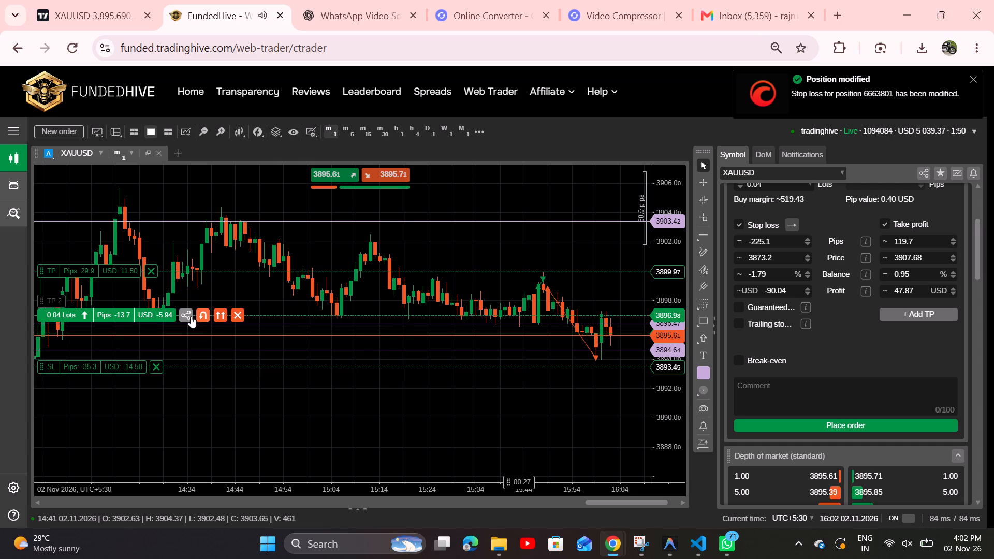
# Review the buy position's closing price and protection values in the Modify position window, and dismiss it.
pyautogui.click(242, 314)
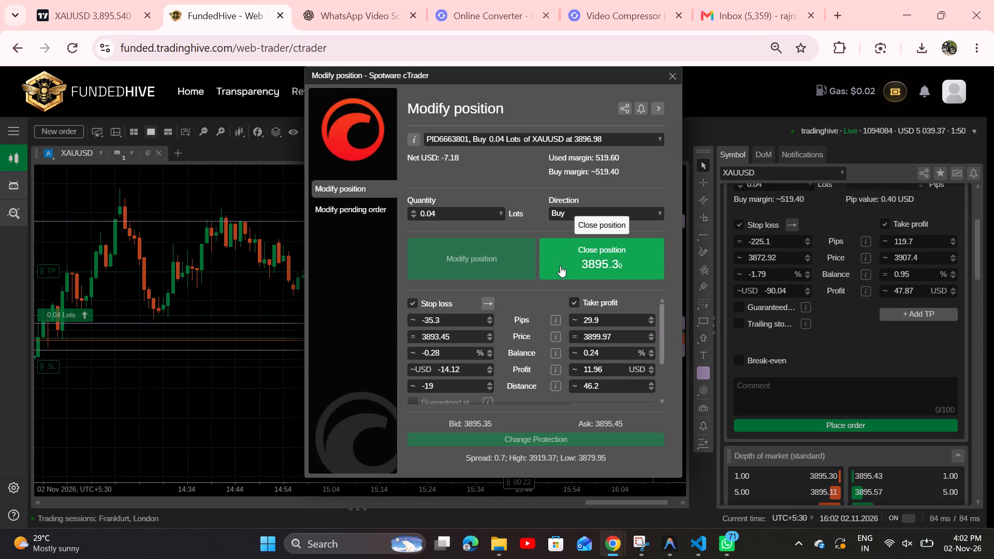
pyautogui.click(675, 76)
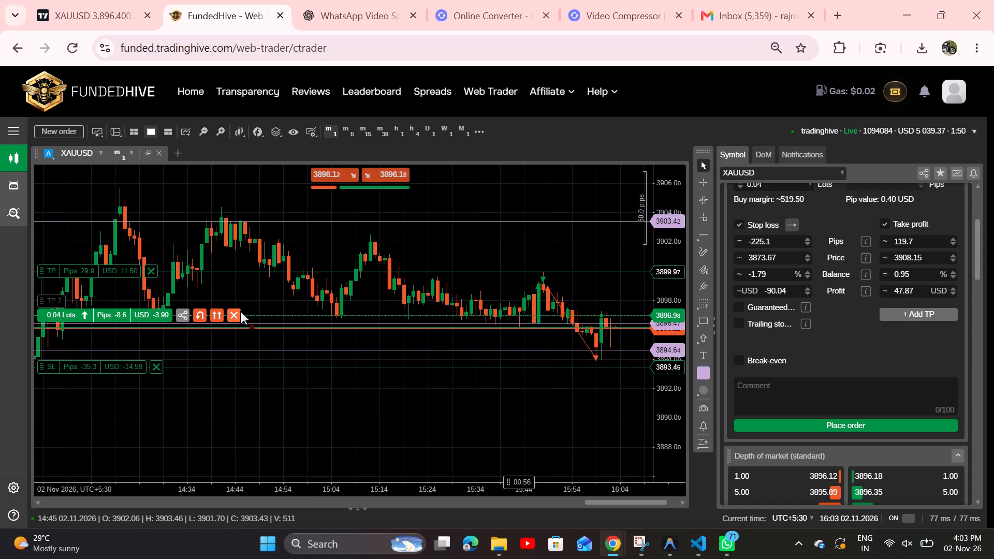
# Switch to TradingView and examine the XAUUSD one-minute price action around the yellow zone and blue support lines.
pyautogui.click(89, 10)
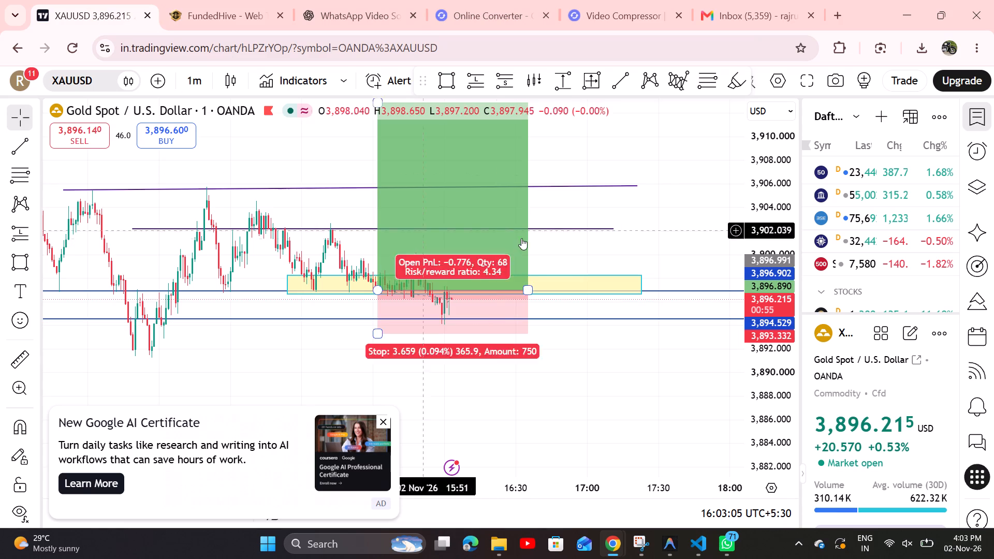
pyautogui.moveTo(661, 167); pyautogui.dragTo(536, 194)
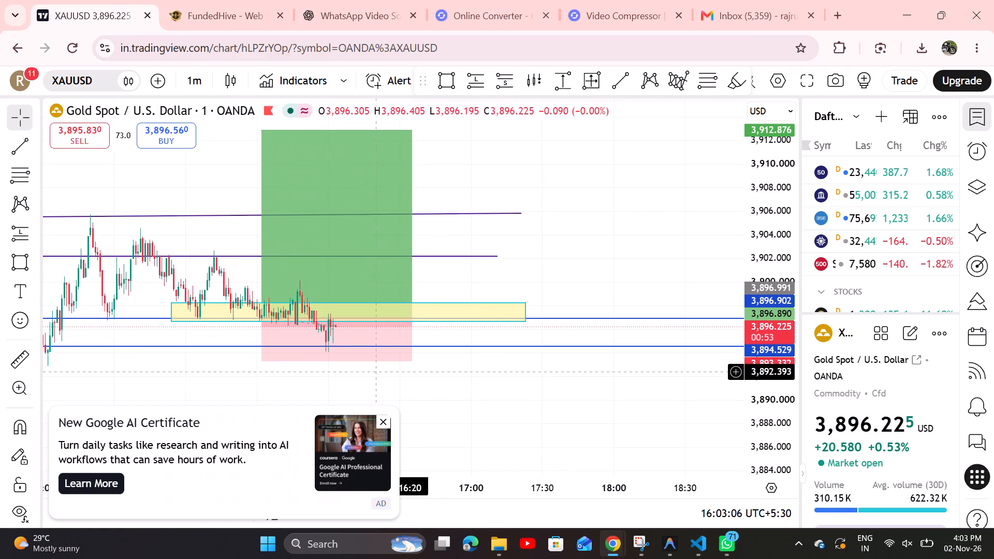
pyautogui.moveTo(635, 217); pyautogui.dragTo(630, 226)
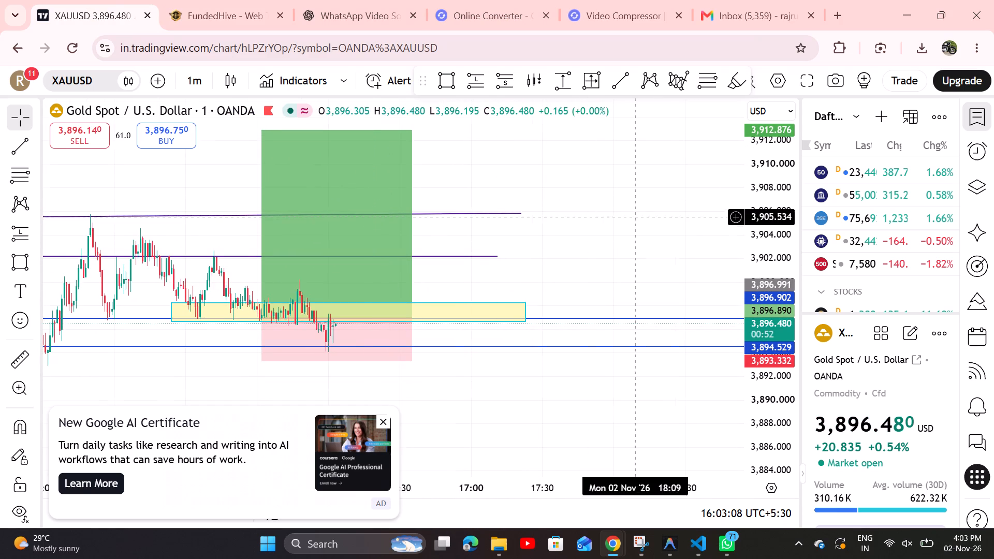
pyautogui.moveTo(630, 226); pyautogui.dragTo(604, 217)
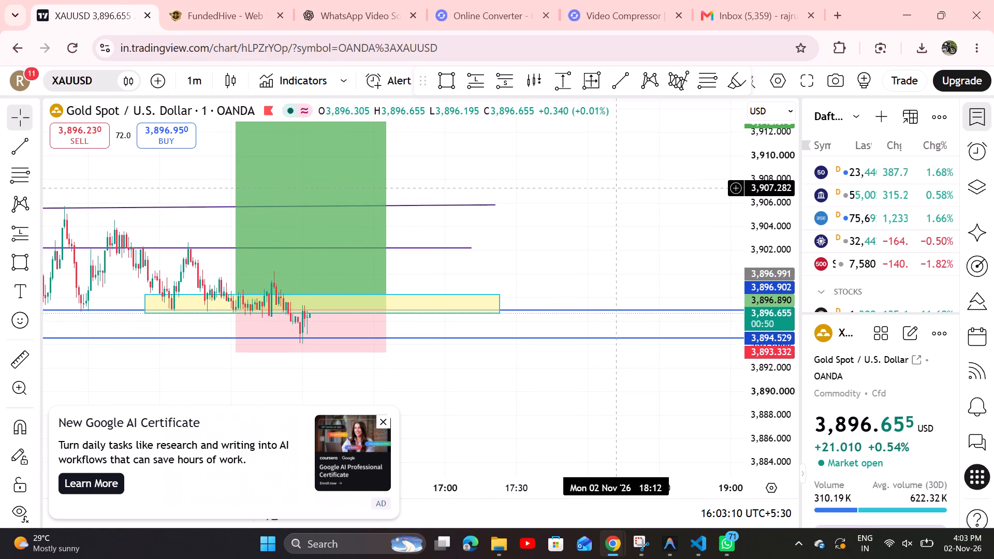
# Return to FundedHive and recheck the buy position's net result and closing price in the Modify position window.
pyautogui.click(188, 0)
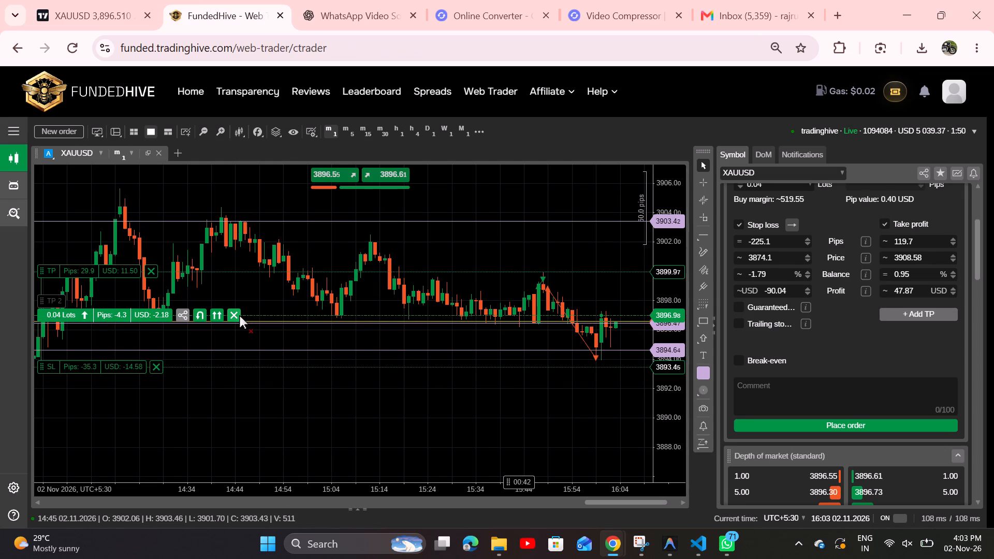
pyautogui.click(238, 315)
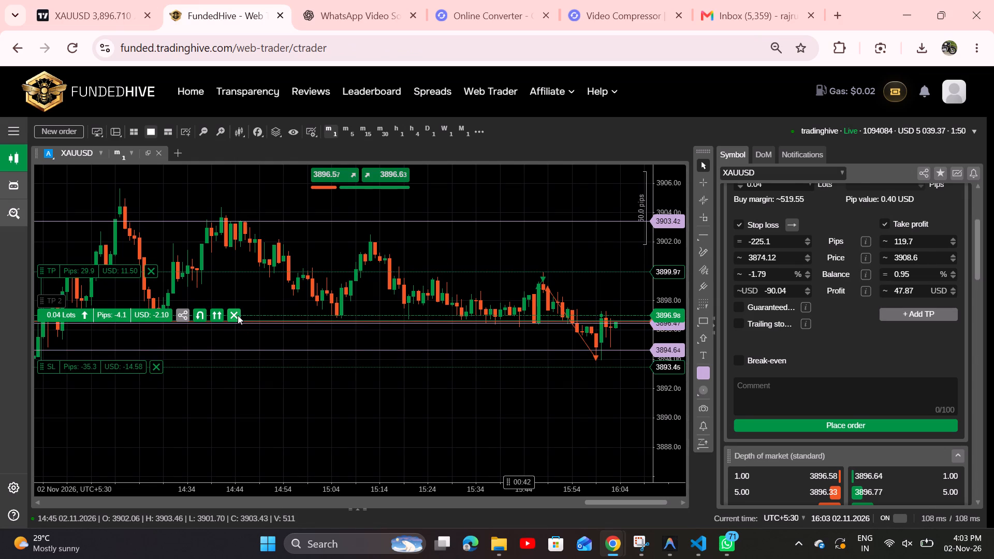
pyautogui.click(674, 77)
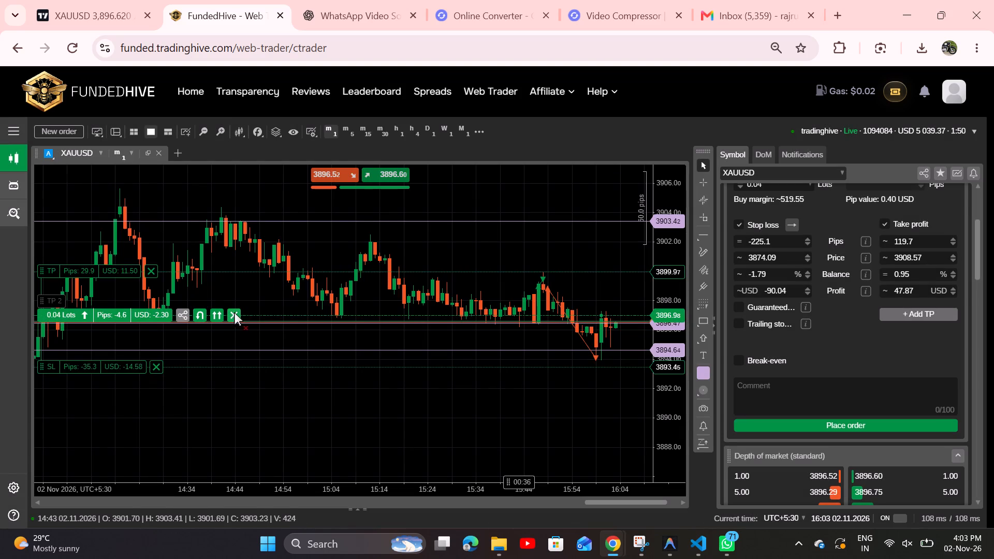
pyautogui.click(239, 312)
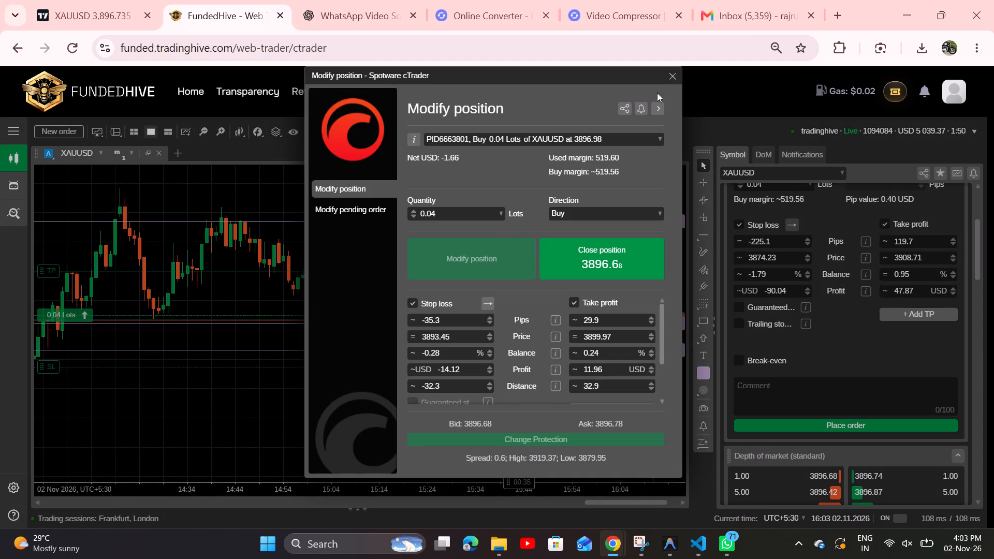
pyautogui.click(677, 72)
pyautogui.moveTo(298, 401); pyautogui.dragTo(299, 386)
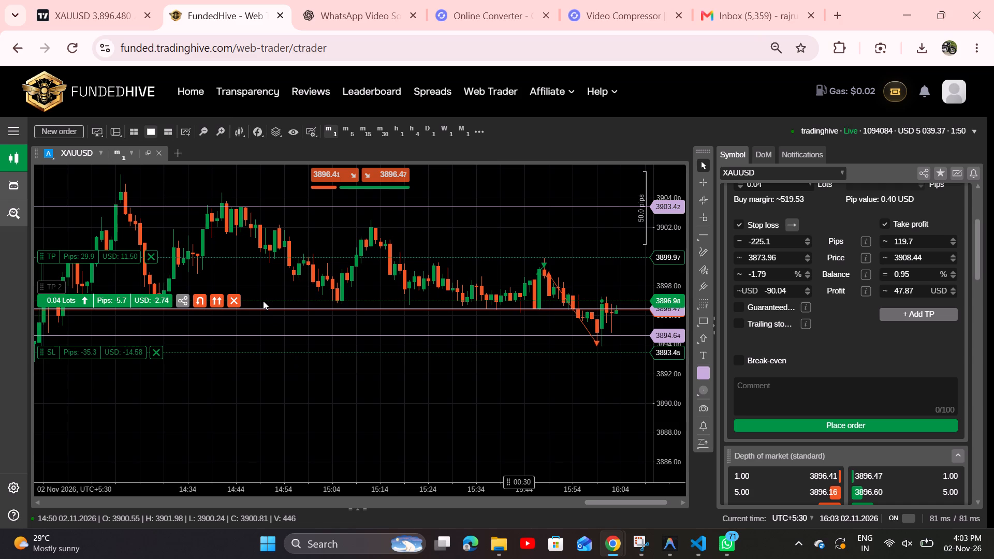
# Switch to TradingView and examine the XAUUSD one-minute price action around the yellow zone and the blue support lines.
pyautogui.click(82, 9)
pyautogui.moveTo(595, 232); pyautogui.dragTo(611, 202)
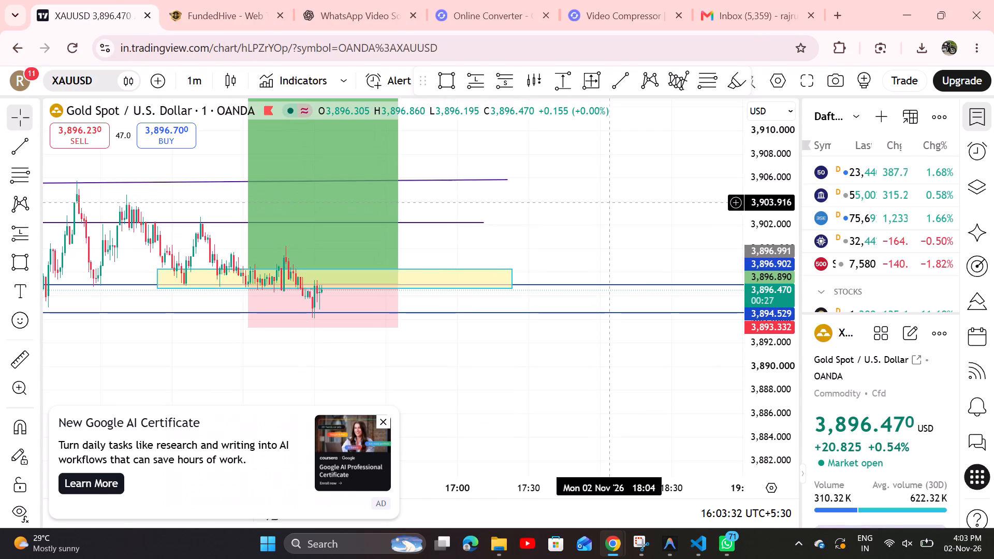
pyautogui.moveTo(611, 202); pyautogui.dragTo(595, 224)
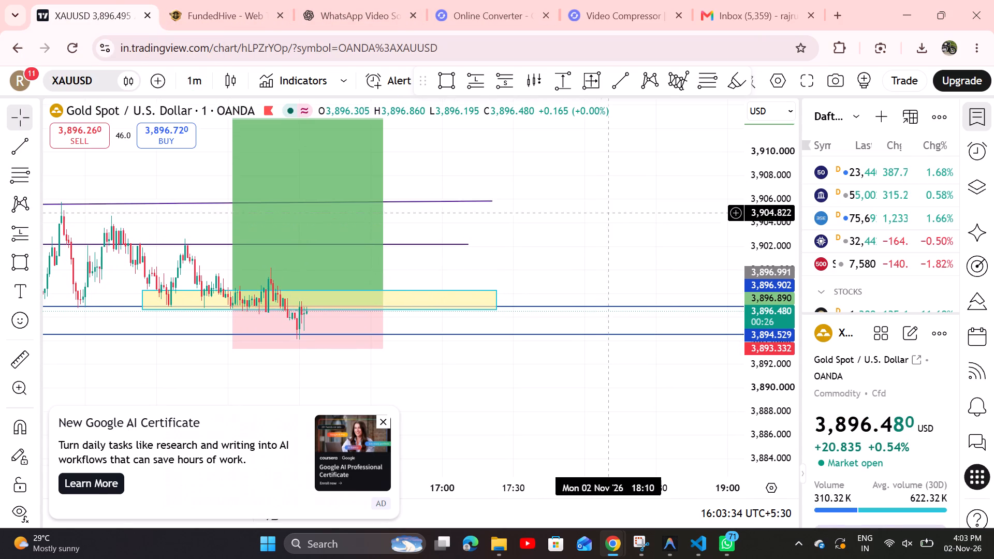
pyautogui.moveTo(664, 237); pyautogui.dragTo(642, 250)
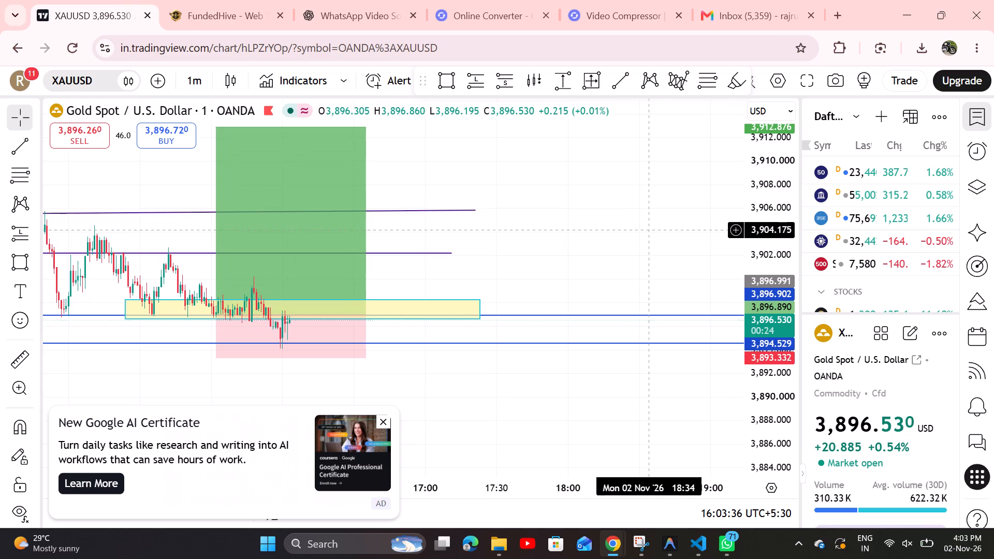
# Return to FundedHive and review the buy position's net result and closing price in the Modify position window, then dismiss it.
pyautogui.click(194, 3)
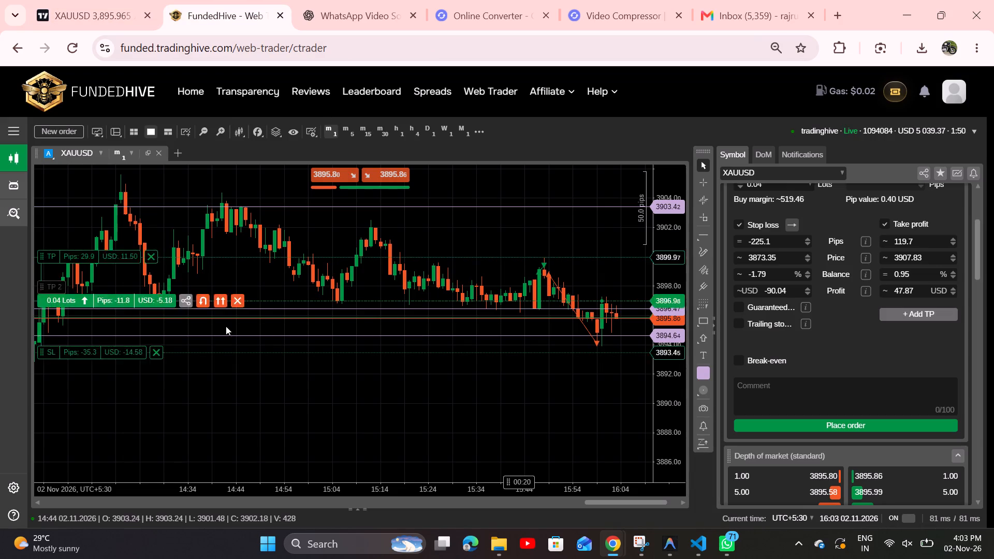
pyautogui.click(243, 300)
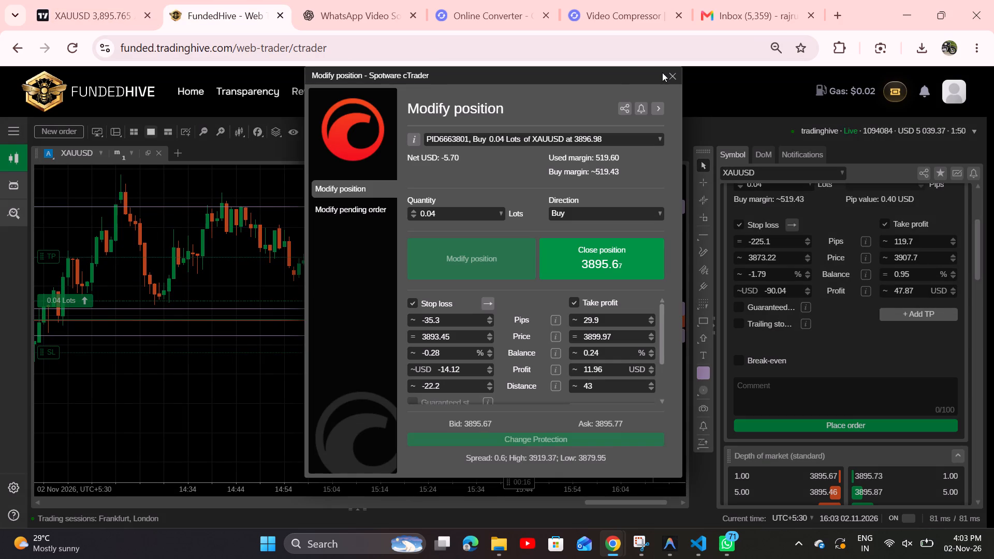
pyautogui.click(673, 73)
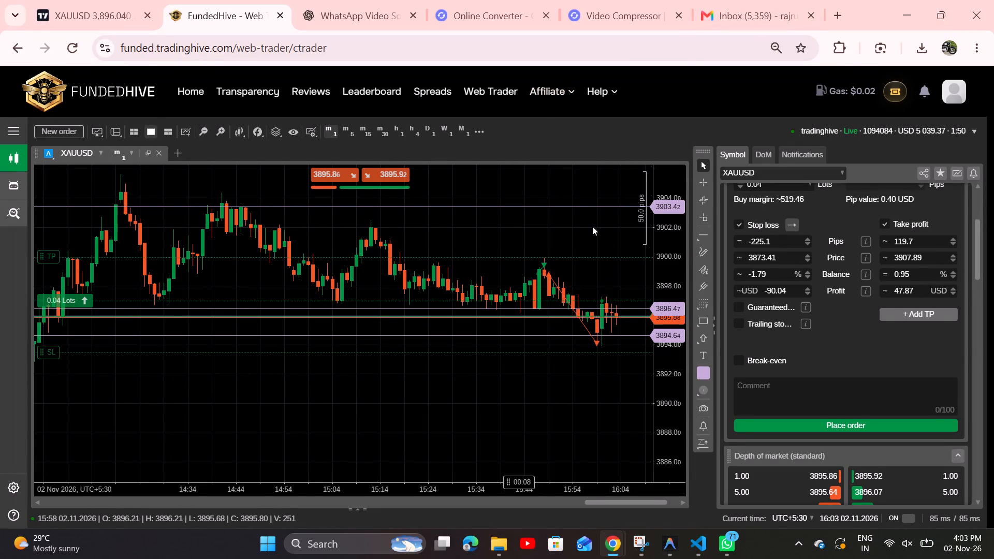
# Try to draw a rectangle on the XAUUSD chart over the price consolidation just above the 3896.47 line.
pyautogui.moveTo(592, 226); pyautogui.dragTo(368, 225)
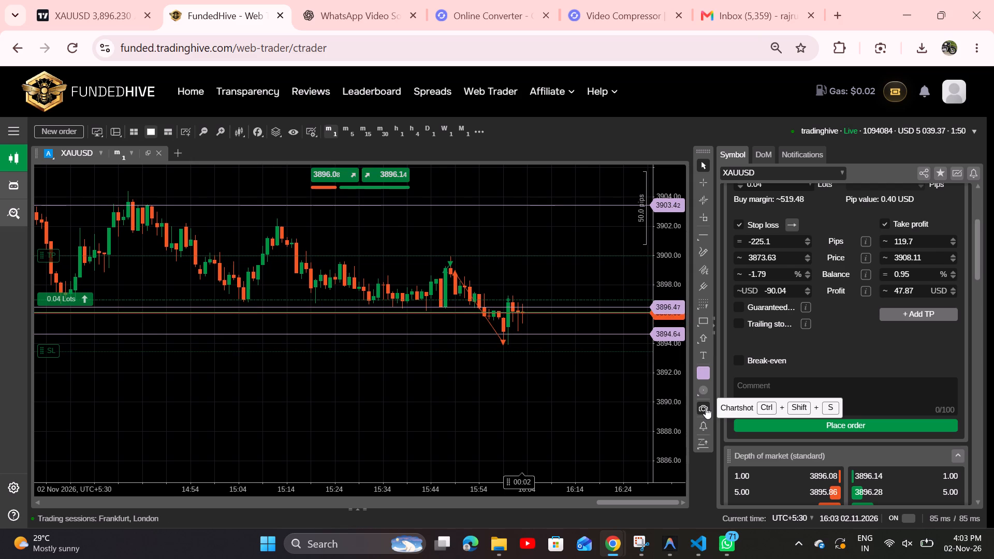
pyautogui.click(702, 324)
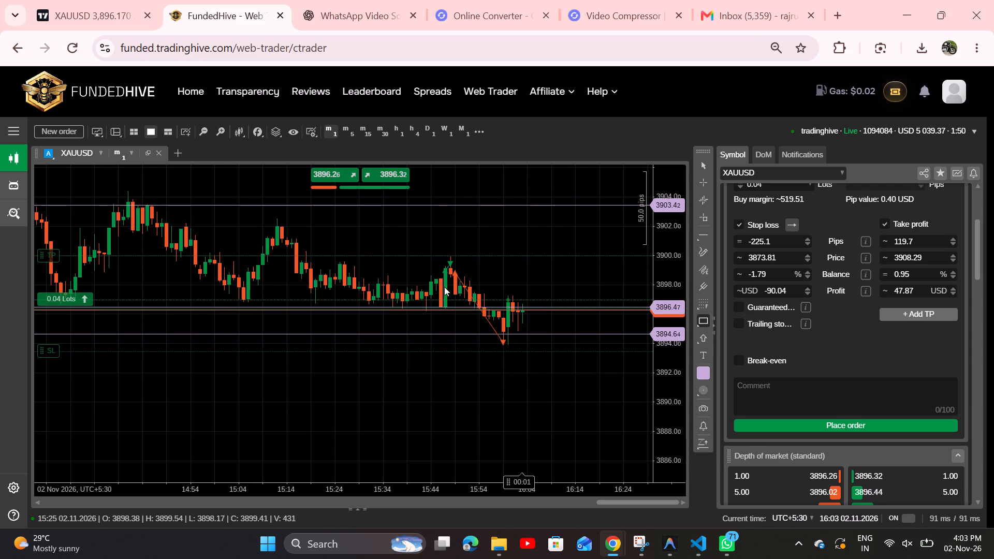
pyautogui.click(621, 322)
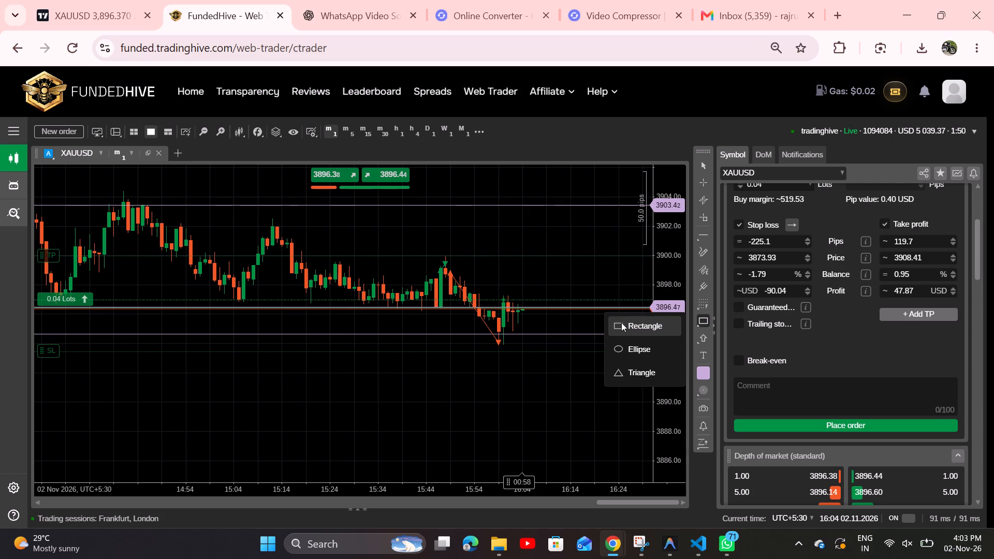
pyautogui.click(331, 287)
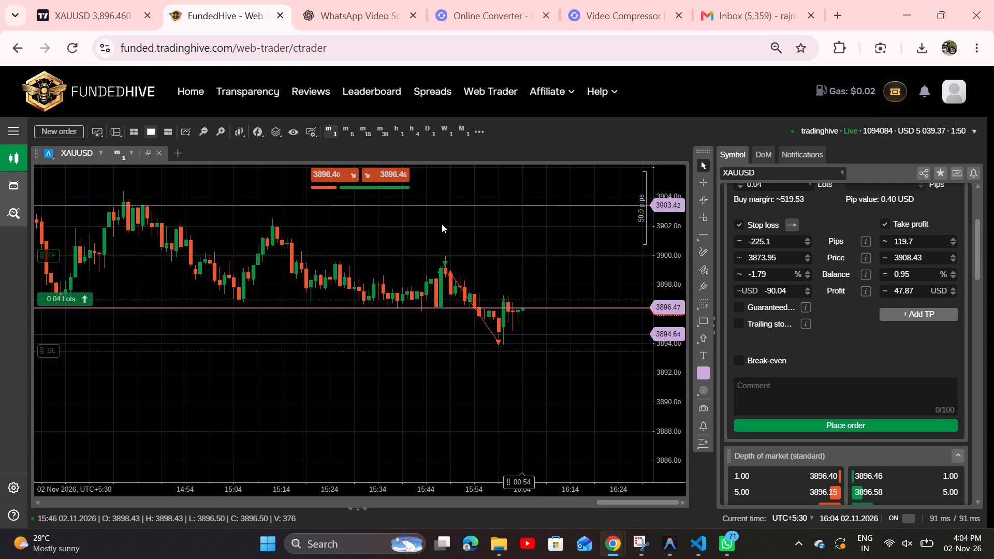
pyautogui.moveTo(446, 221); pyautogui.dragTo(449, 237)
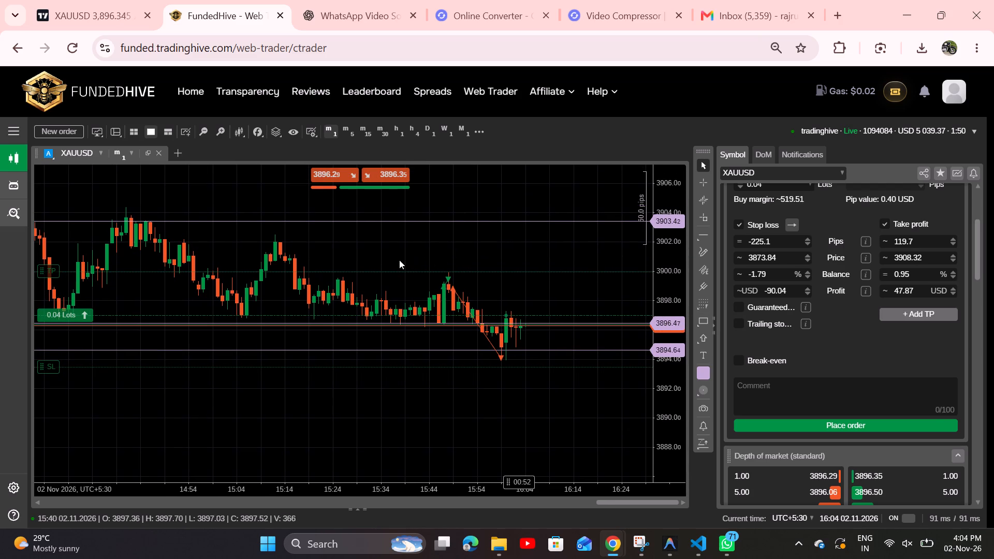
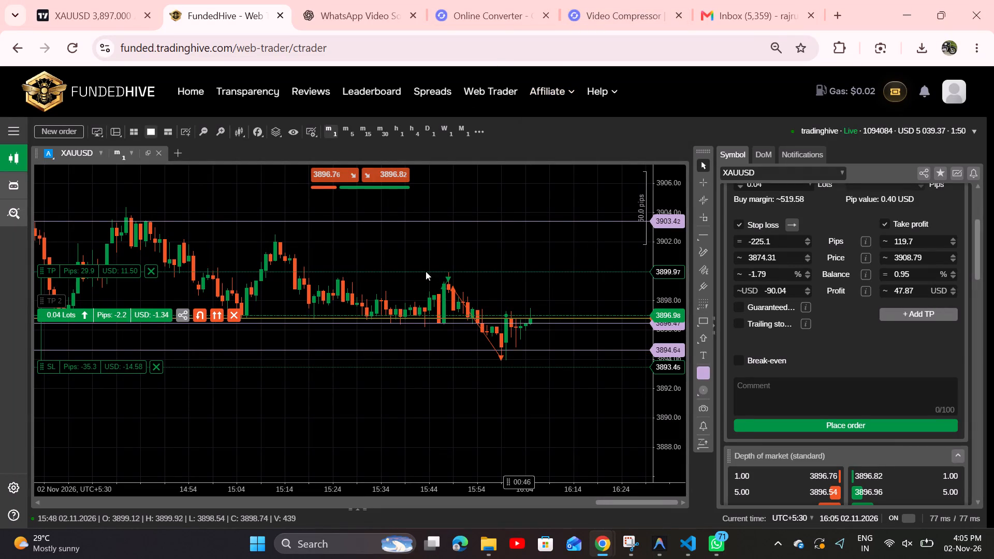
# Review the buy position's net result and closing price twice in the Modify position window, dismissing it without changes.
pyautogui.click(237, 315)
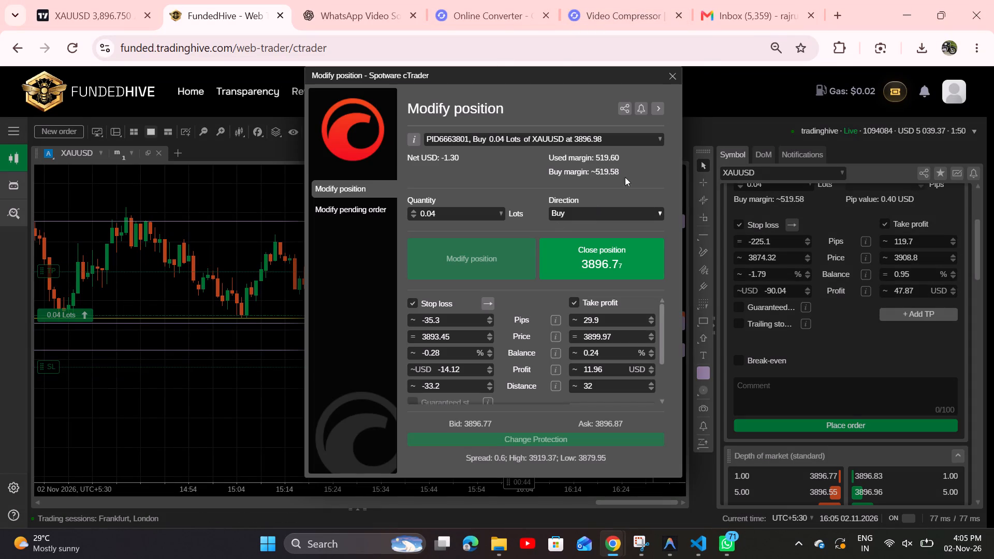
pyautogui.click(670, 79)
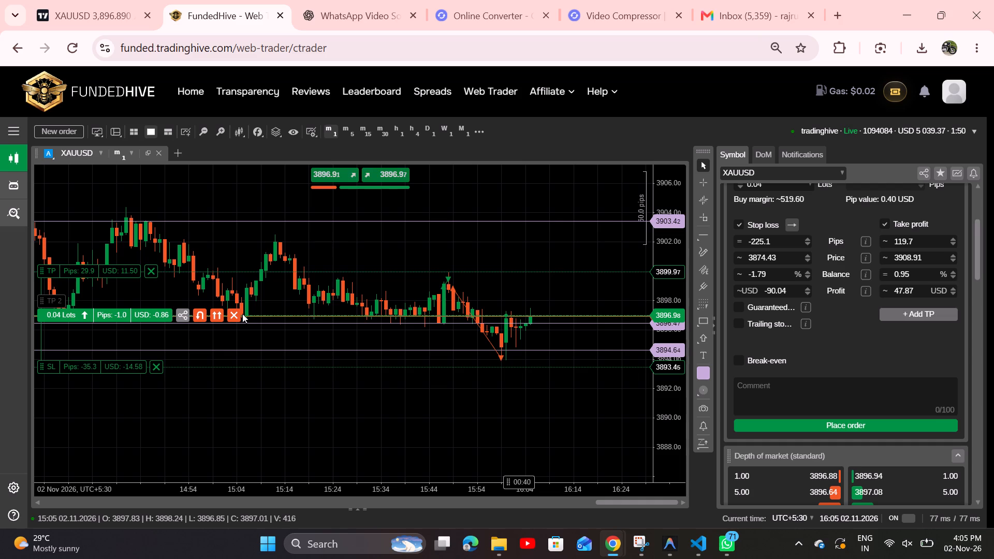
pyautogui.click(242, 314)
pyautogui.click(238, 318)
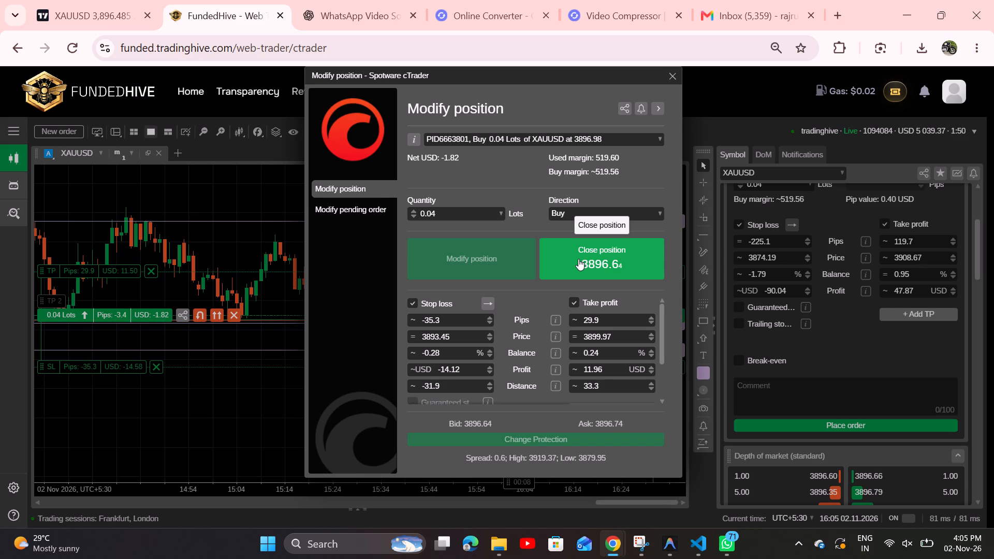
pyautogui.click(673, 77)
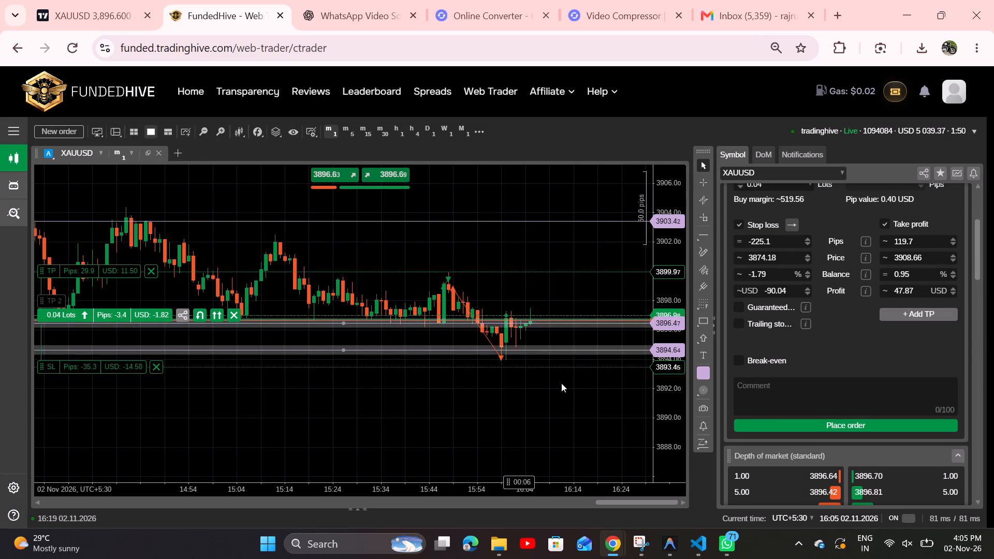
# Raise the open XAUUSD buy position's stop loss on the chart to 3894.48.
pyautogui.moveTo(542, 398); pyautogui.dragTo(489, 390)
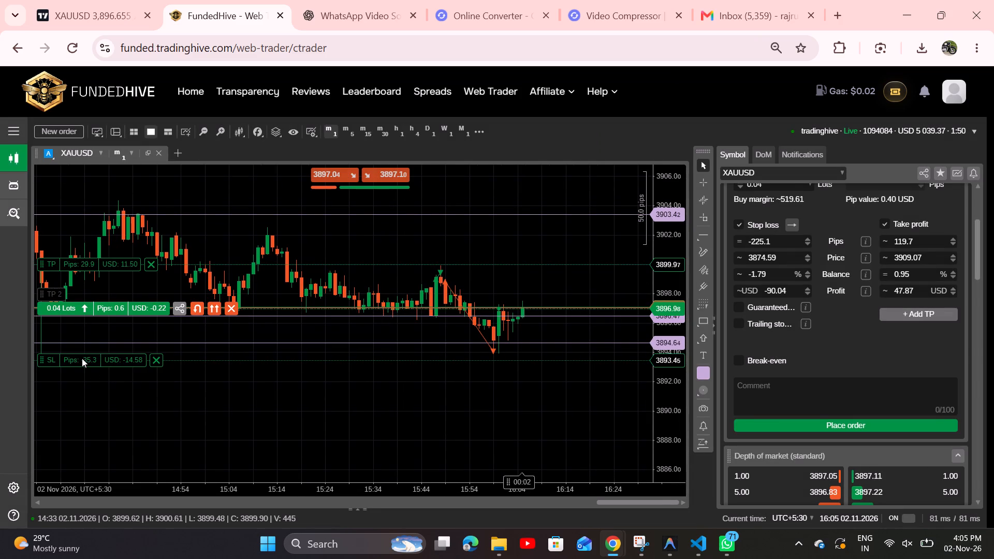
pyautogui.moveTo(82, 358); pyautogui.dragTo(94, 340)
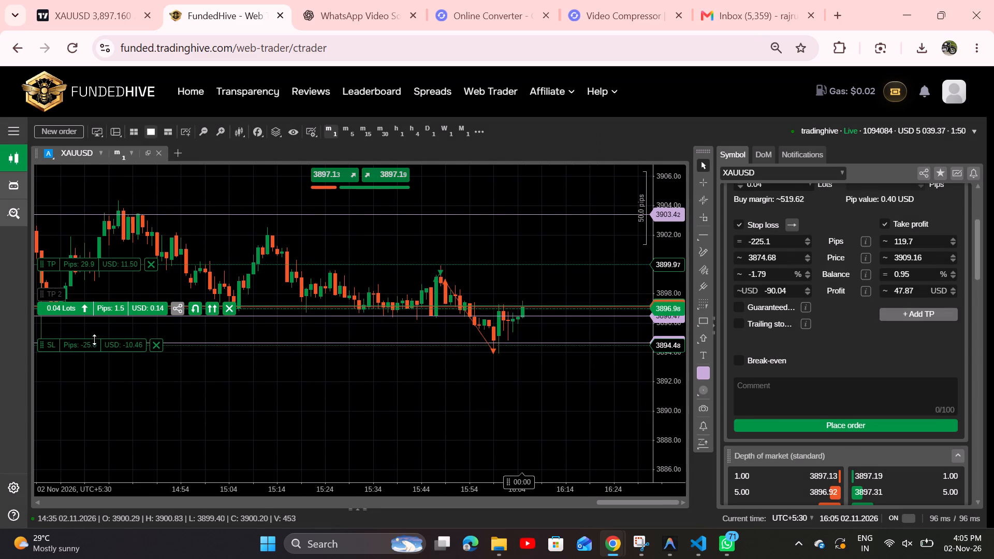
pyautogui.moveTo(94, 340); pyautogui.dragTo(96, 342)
# Recheck the buy position's net result, closing price and protection values in the Modify position window, then dismiss it.
pyautogui.click(234, 308)
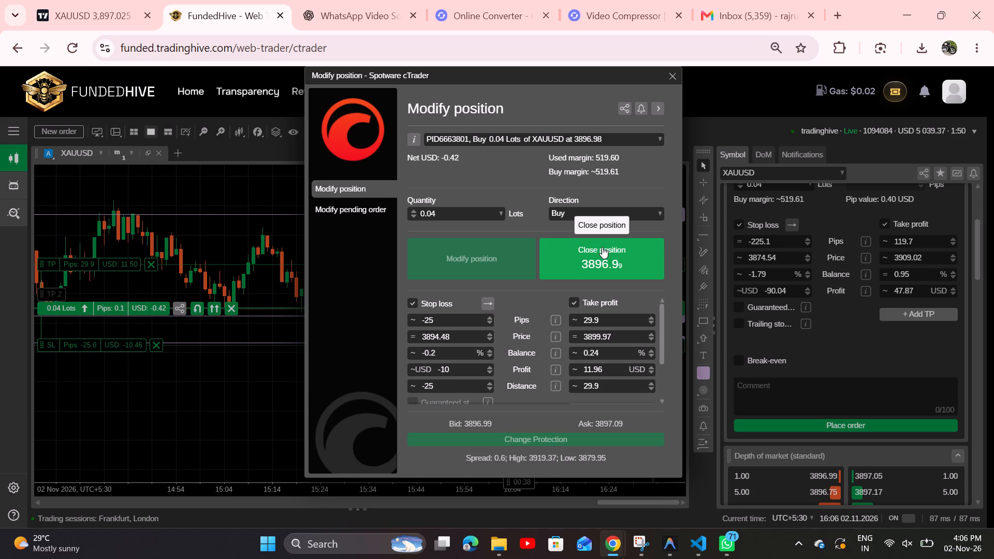
pyautogui.click(672, 77)
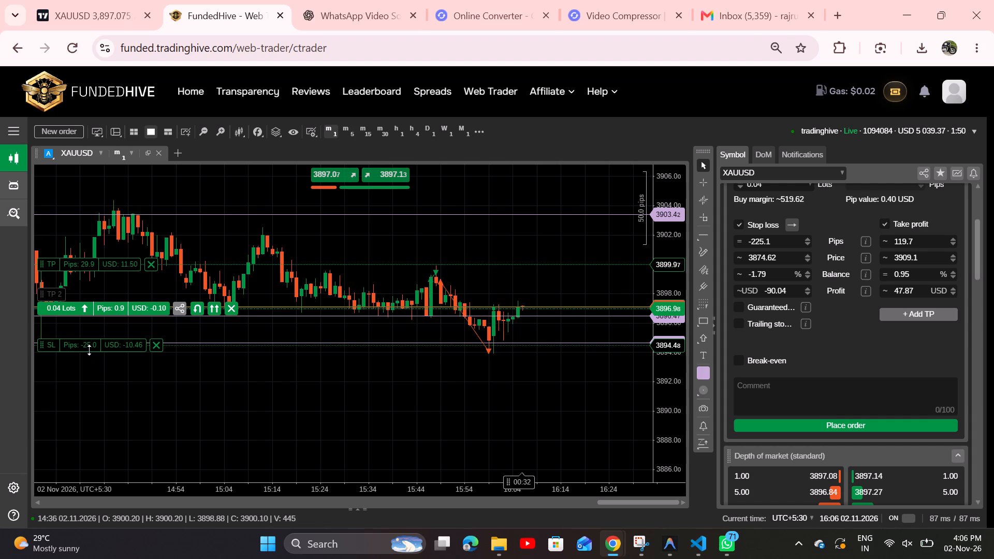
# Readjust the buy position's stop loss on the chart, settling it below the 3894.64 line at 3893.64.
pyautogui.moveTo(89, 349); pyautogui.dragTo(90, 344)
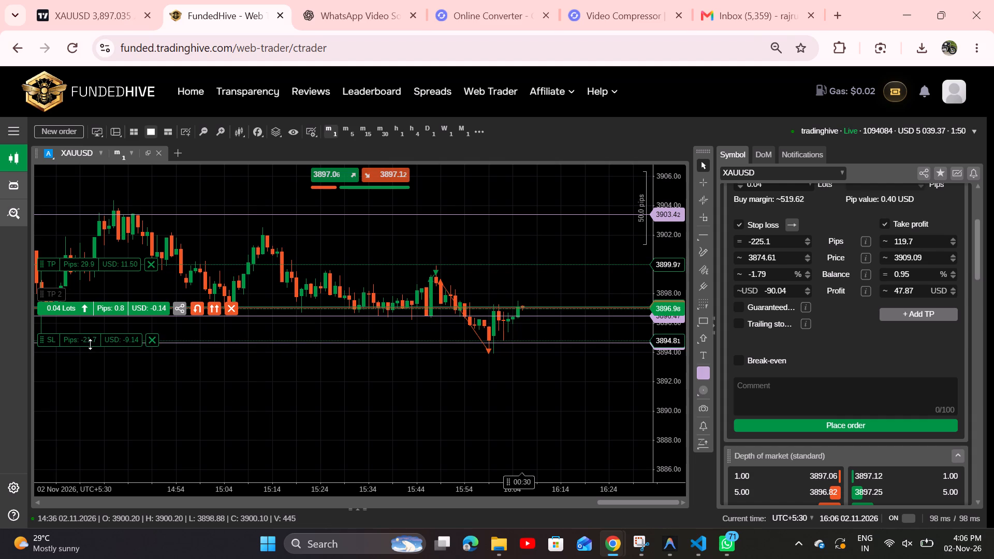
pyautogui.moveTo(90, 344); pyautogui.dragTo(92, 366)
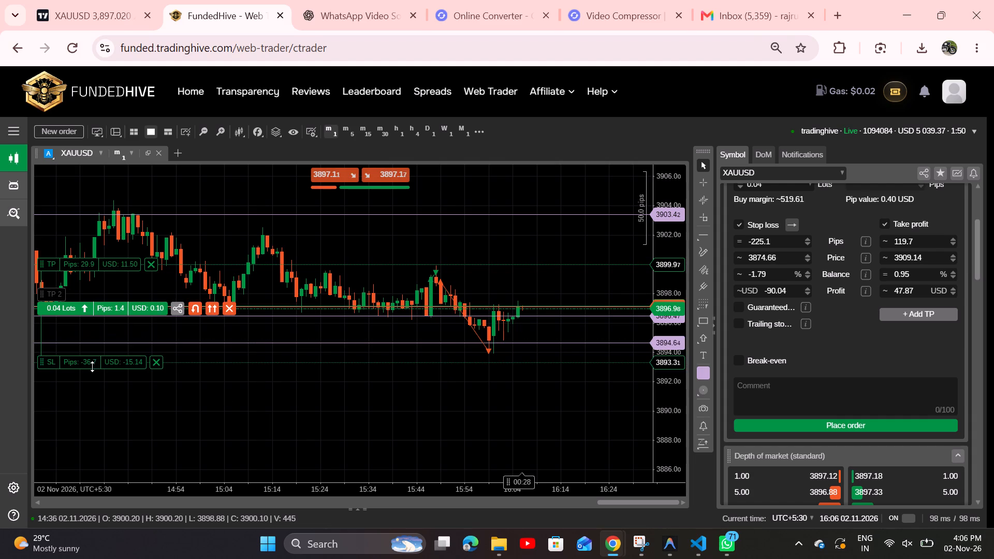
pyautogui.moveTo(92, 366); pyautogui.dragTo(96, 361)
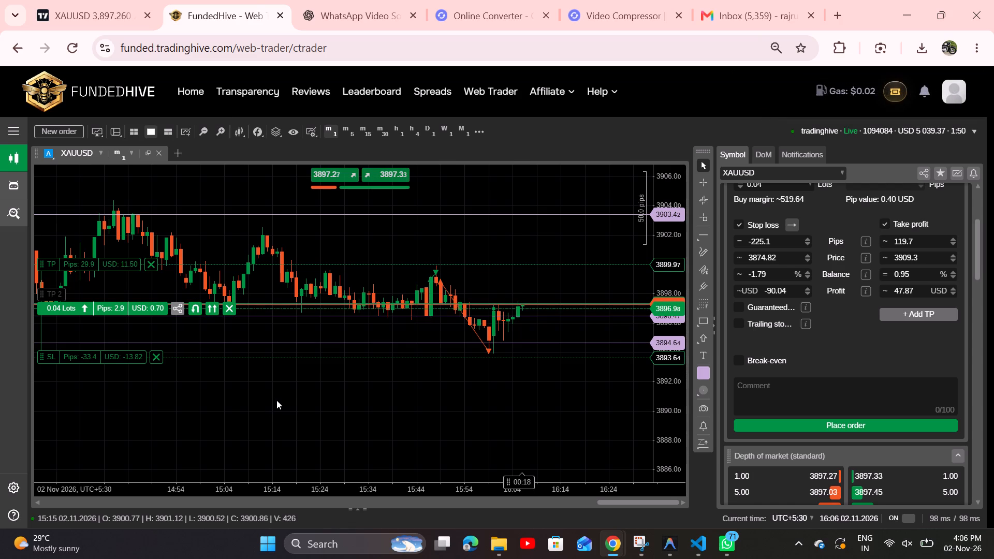
# Review the recent XAUUSD price swings and raise the buy position's stop loss above the 3894.64 line to 3895.00.
pyautogui.moveTo(338, 414); pyautogui.dragTo(315, 443)
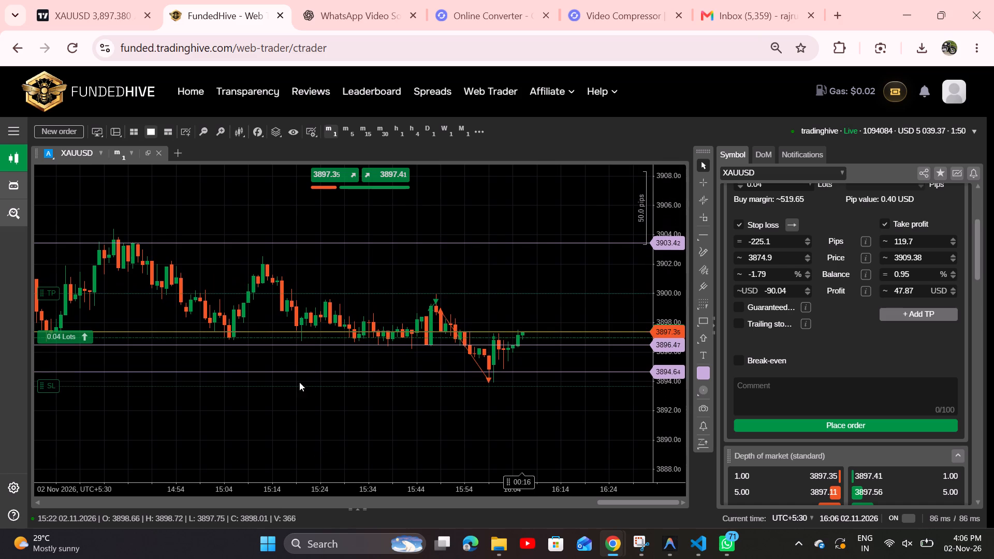
pyautogui.moveTo(252, 211); pyautogui.dragTo(470, 219)
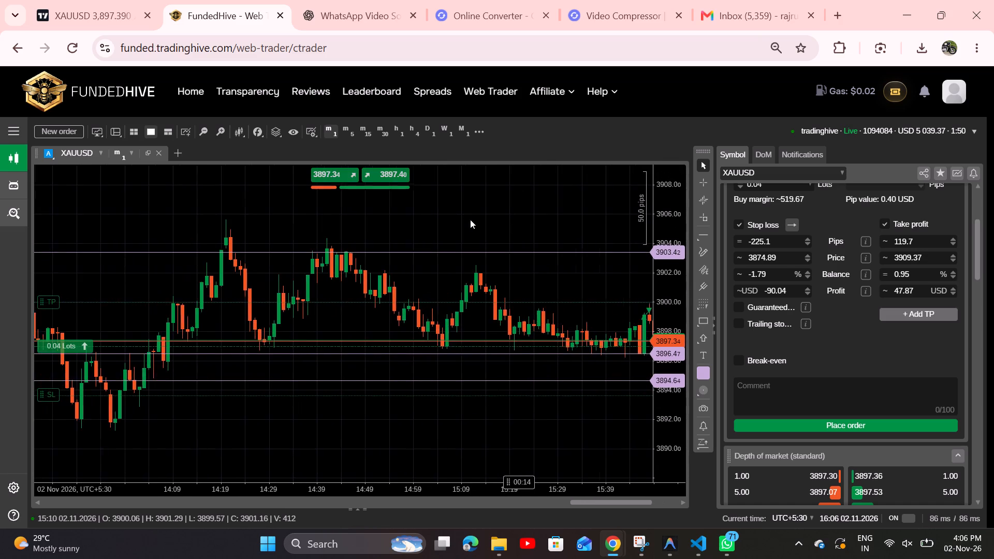
pyautogui.moveTo(470, 219); pyautogui.dragTo(282, 219)
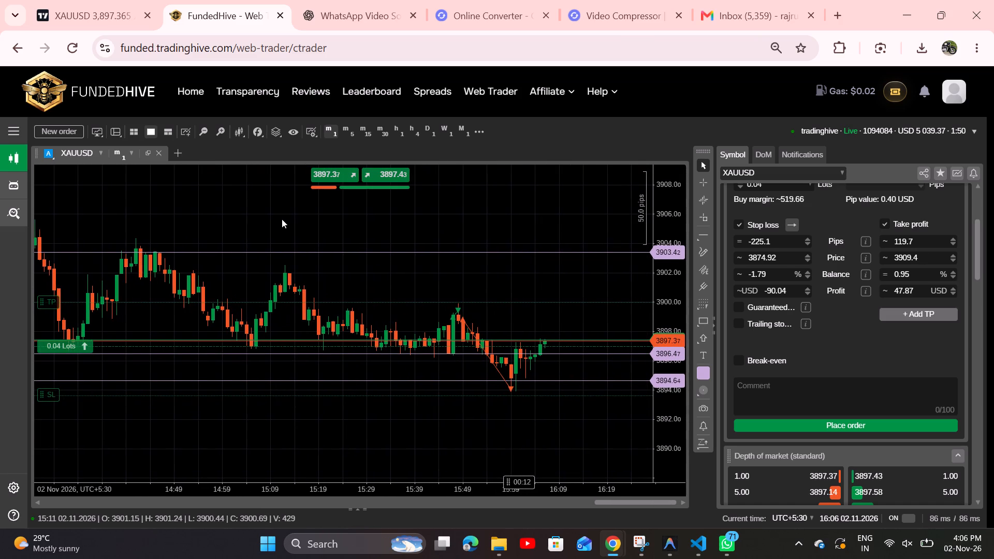
pyautogui.moveTo(282, 219); pyautogui.dragTo(283, 215)
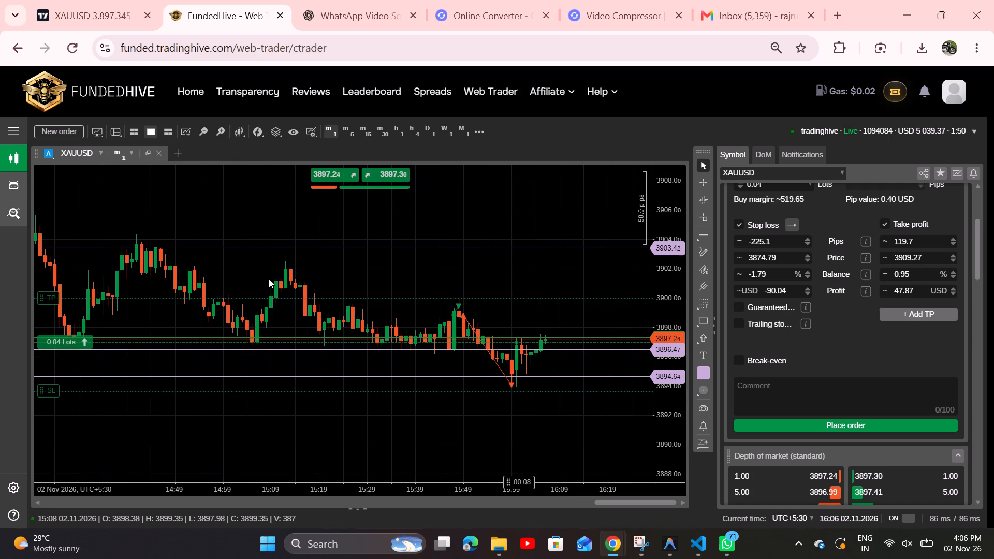
pyautogui.moveTo(106, 388); pyautogui.dragTo(115, 373)
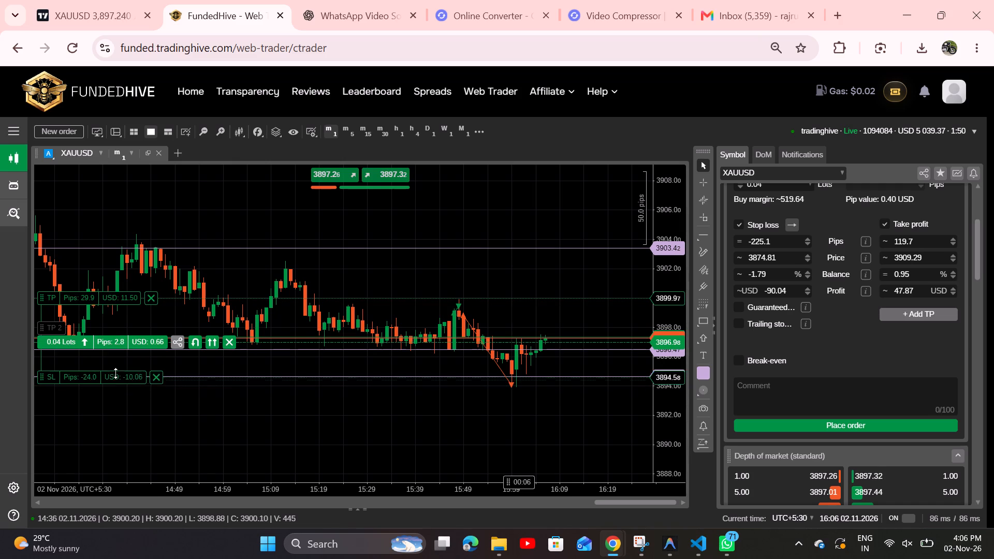
pyautogui.moveTo(115, 373); pyautogui.dragTo(120, 369)
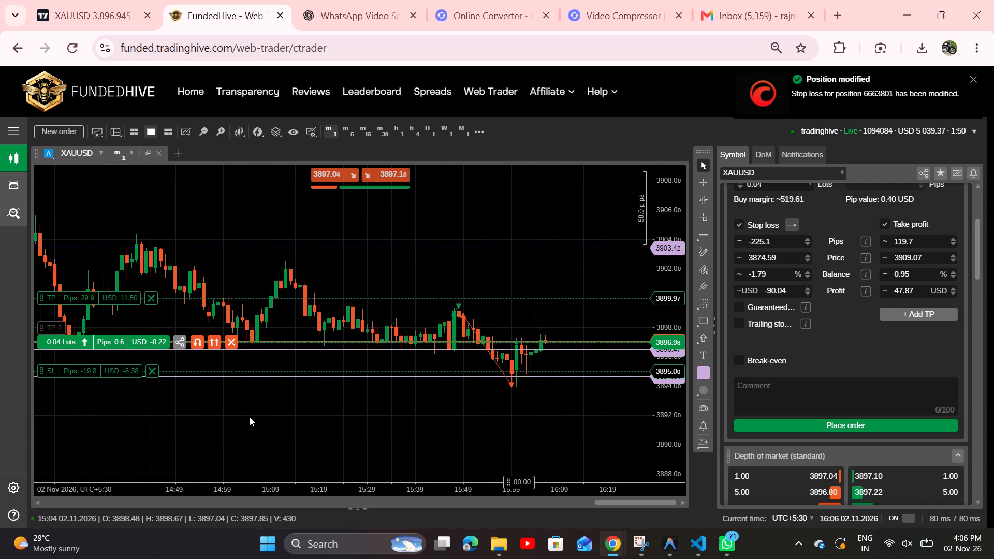
# Close the 0.04-lot XAUUSD buy position opened at 3896.98 and dismiss the position window.
pyautogui.click(236, 346)
pyautogui.click(567, 259)
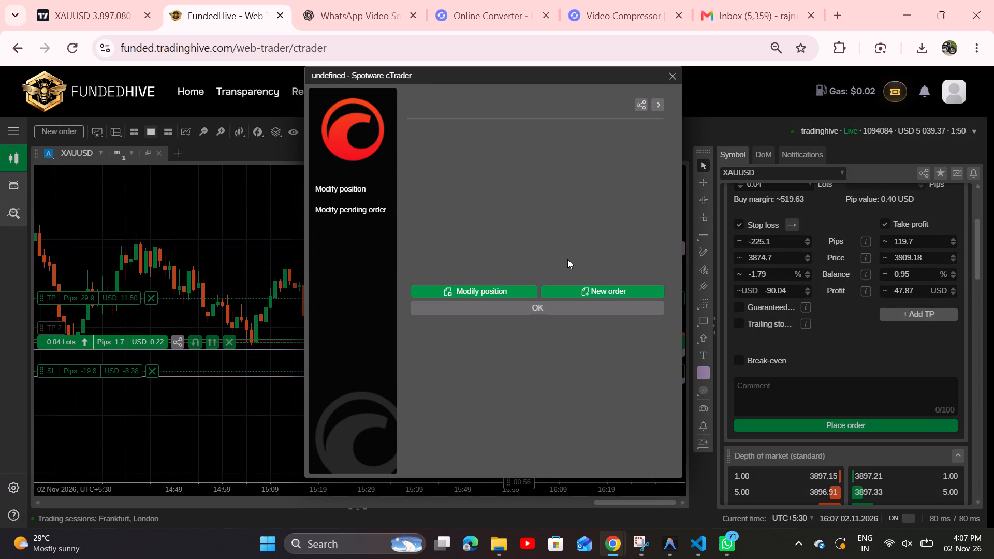
pyautogui.click(674, 73)
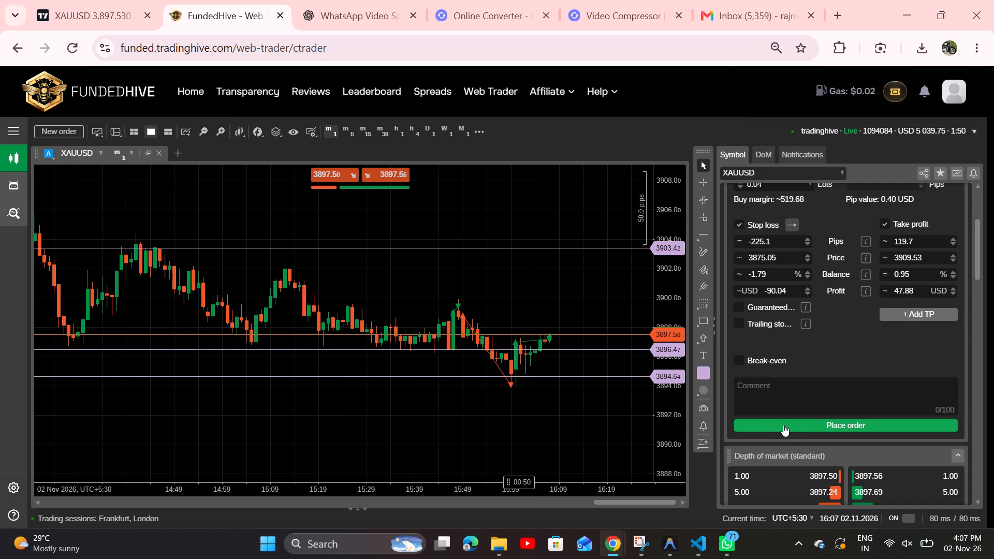
# Switch to TradingView, dismiss the ads, and examine the XAUUSD one-minute price action around the yellow zone and the blue support lines.
pyautogui.moveTo(627, 437); pyautogui.dragTo(559, 434)
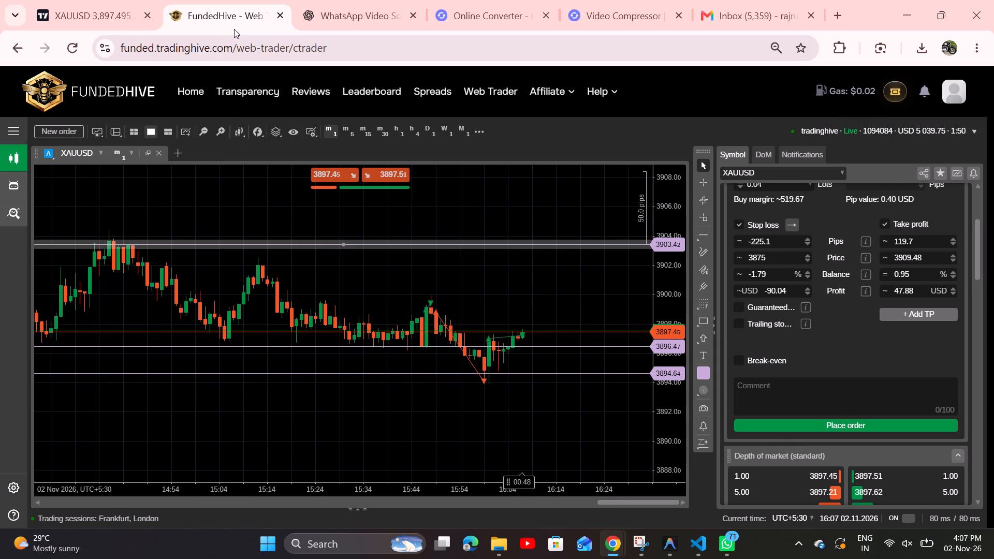
pyautogui.click(103, 10)
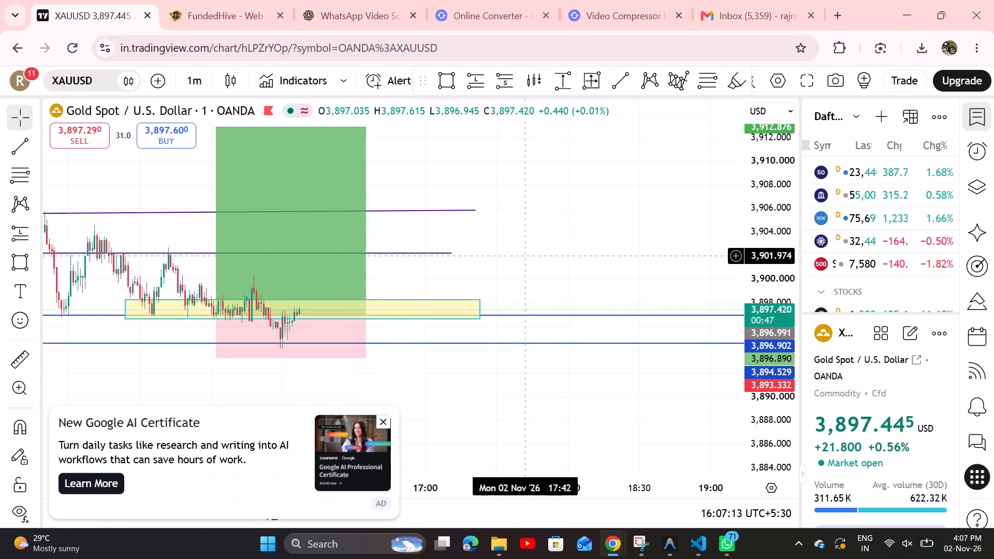
pyautogui.moveTo(522, 254); pyautogui.dragTo(537, 264)
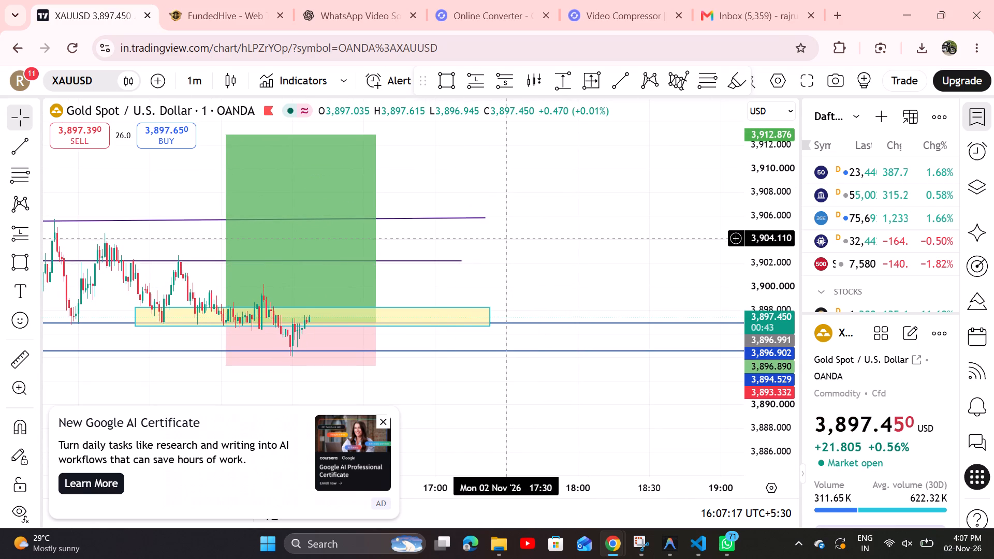
pyautogui.click(383, 421)
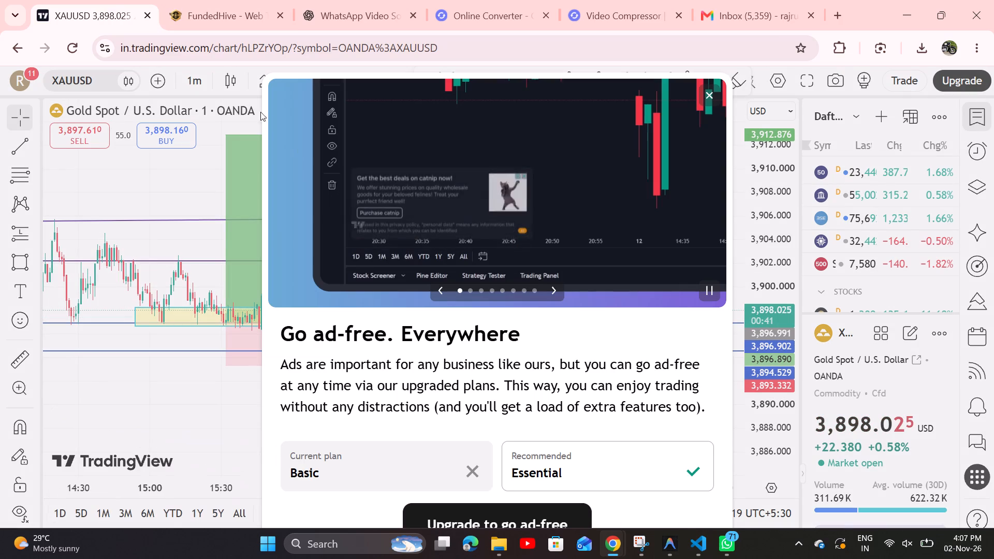
pyautogui.click(258, 2)
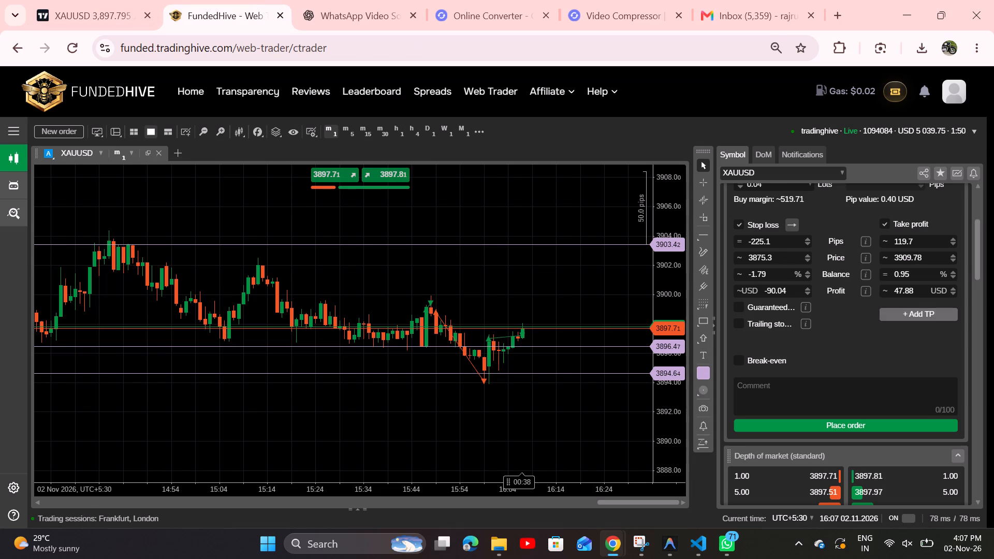
pyautogui.click(106, 1)
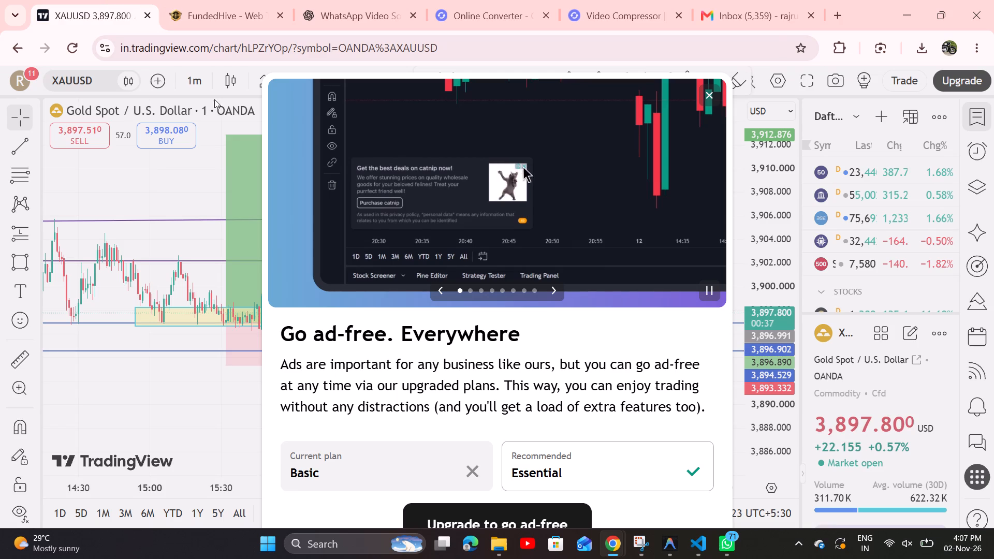
pyautogui.click(705, 98)
pyautogui.moveTo(617, 272); pyautogui.dragTo(595, 288)
pyautogui.moveTo(595, 287); pyautogui.dragTo(610, 273)
pyautogui.moveTo(611, 271); pyautogui.dragTo(635, 256)
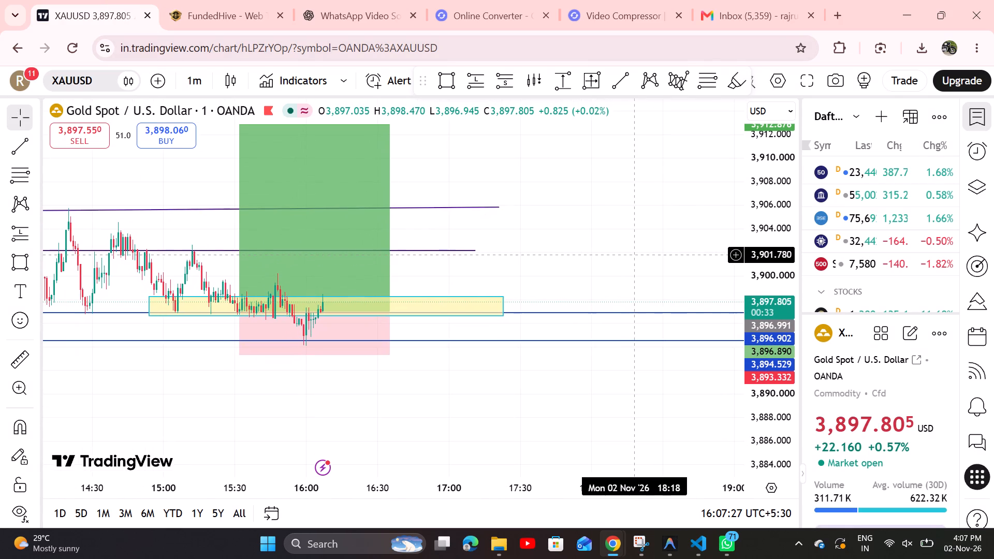
pyautogui.moveTo(635, 256); pyautogui.dragTo(635, 255)
pyautogui.moveTo(635, 255); pyautogui.dragTo(669, 266)
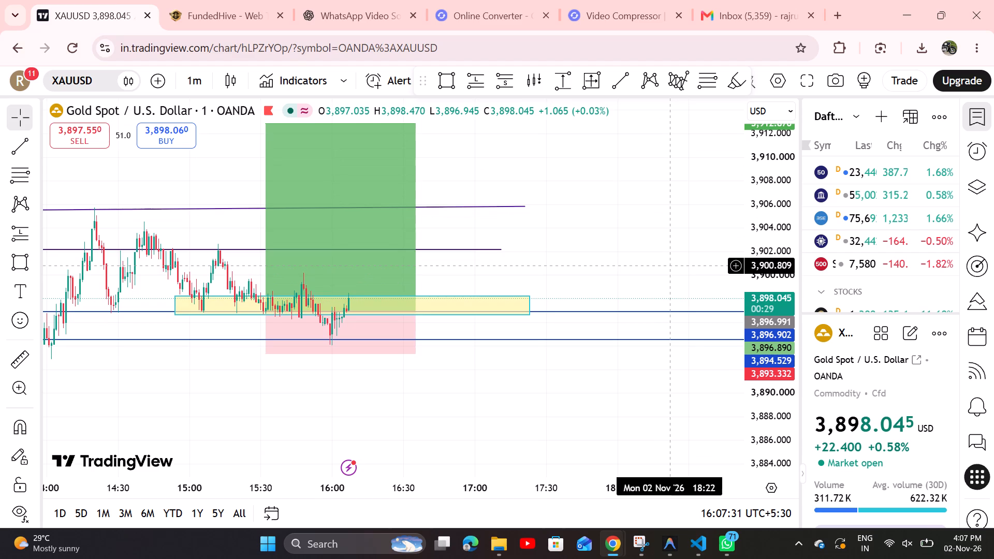
# Return to FundedHive and place a 0.04-lot XAUUSD buy order with a 225.1-pip stop loss and a 119.7-pip take profit.
pyautogui.click(224, 11)
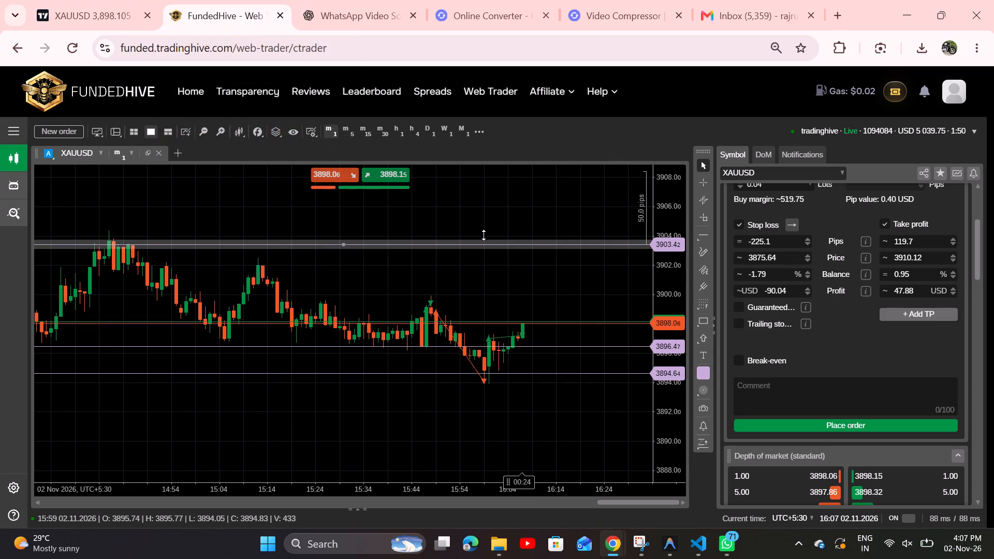
pyautogui.click(783, 425)
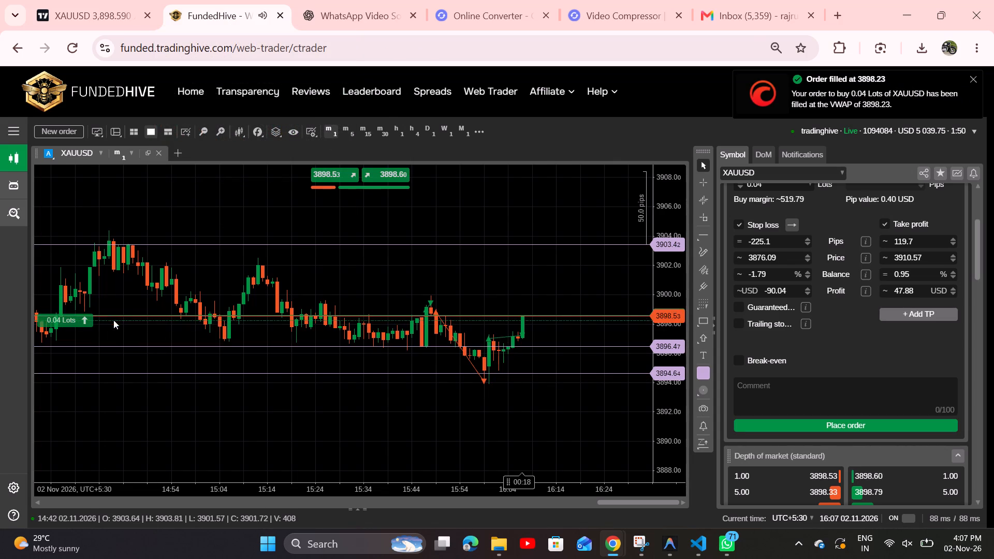
# Lower the new buy position's take profit on the chart to 3901.91, below the 3903.42 line.
pyautogui.moveTo(215, 186); pyautogui.dragTo(261, 415)
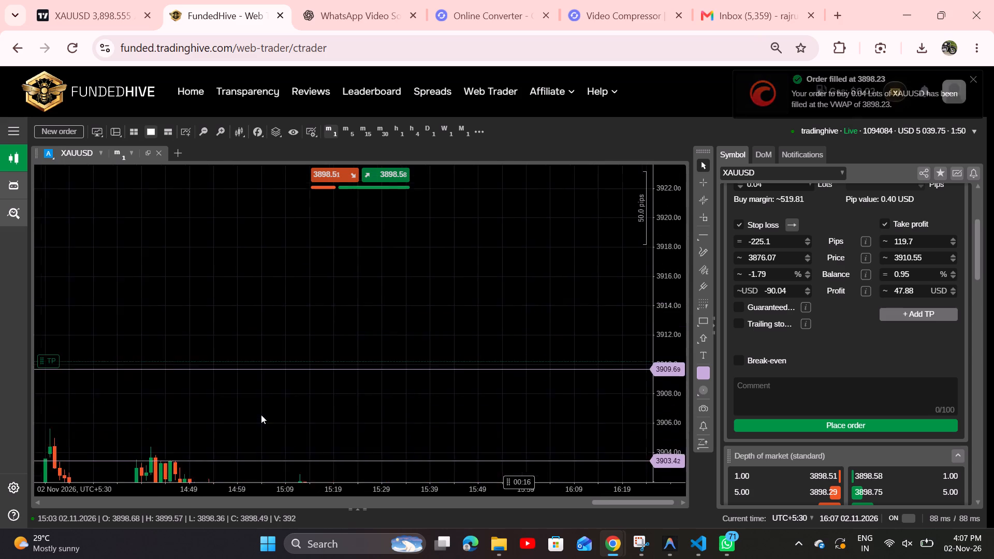
pyautogui.moveTo(261, 415); pyautogui.dragTo(285, 314)
pyautogui.moveTo(68, 273); pyautogui.dragTo(75, 334)
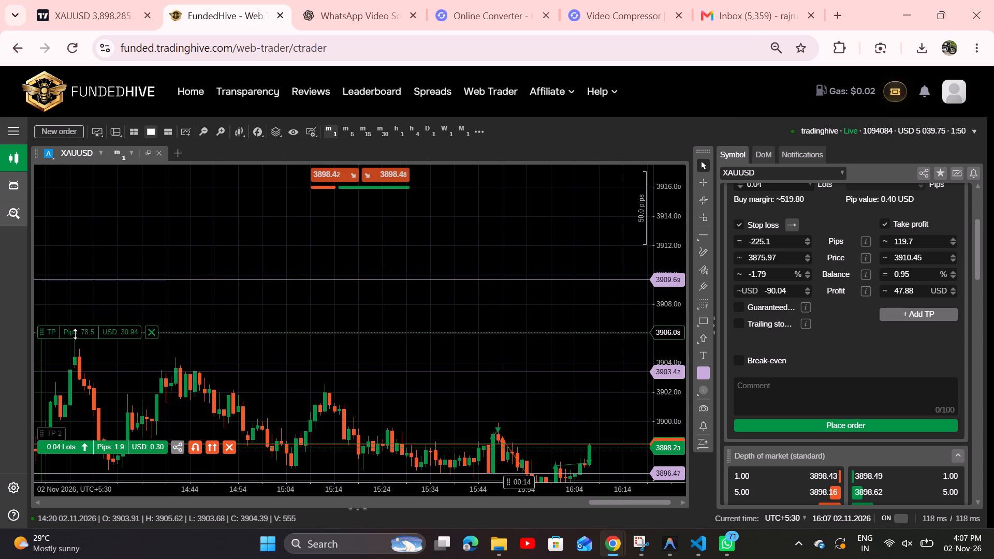
pyautogui.moveTo(75, 334); pyautogui.dragTo(83, 395)
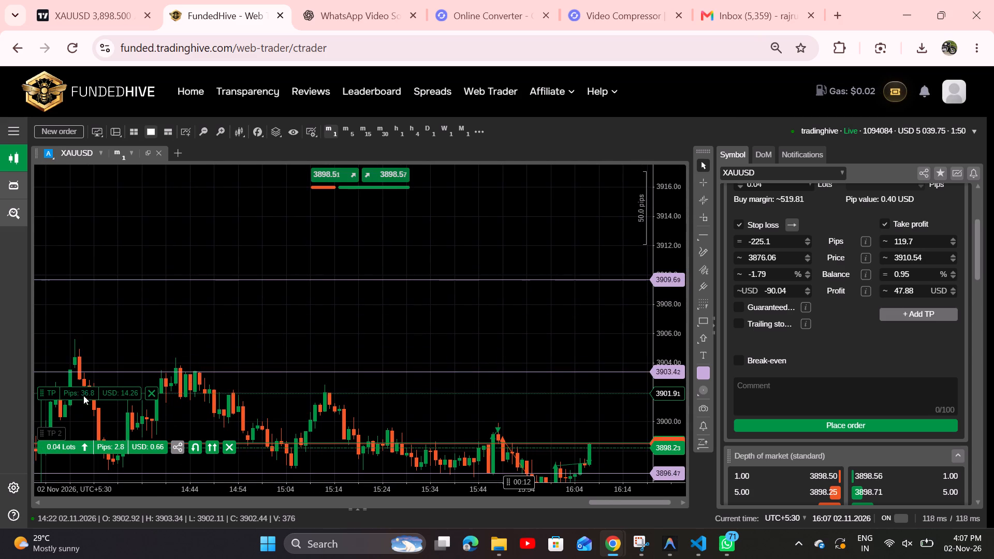
# Raise the new buy position's stop loss on the chart to about 3890.7, below the 3894.64 line.
pyautogui.moveTo(176, 330); pyautogui.dragTo(220, 176)
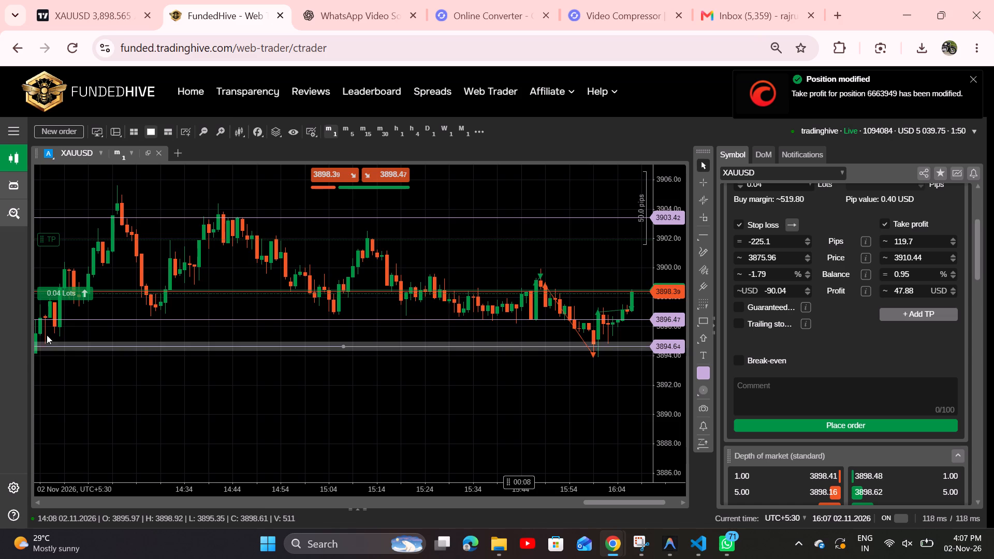
pyautogui.moveTo(89, 399); pyautogui.dragTo(118, 202)
pyautogui.moveTo(50, 425); pyautogui.dragTo(54, 407)
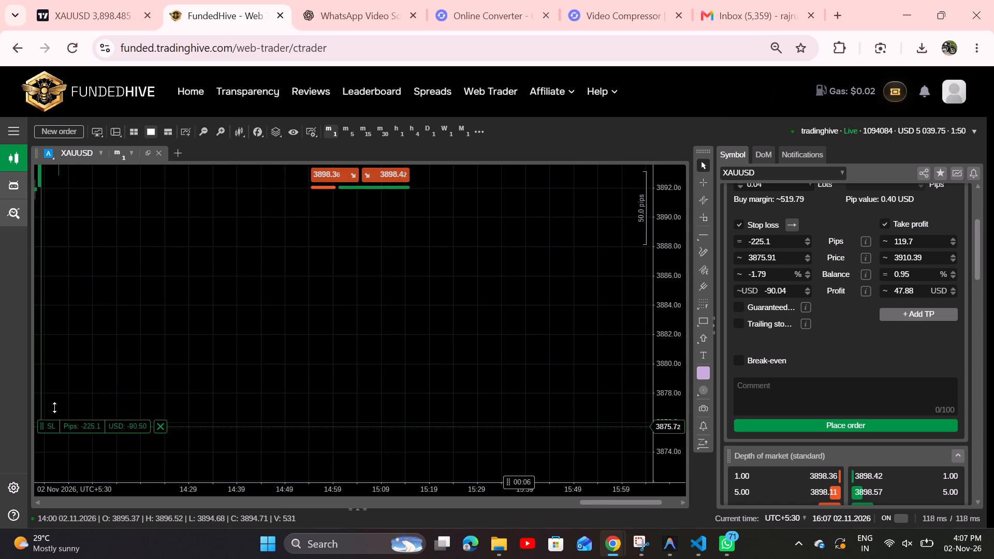
pyautogui.moveTo(54, 407); pyautogui.dragTo(83, 205)
pyautogui.moveTo(283, 301); pyautogui.dragTo(299, 462)
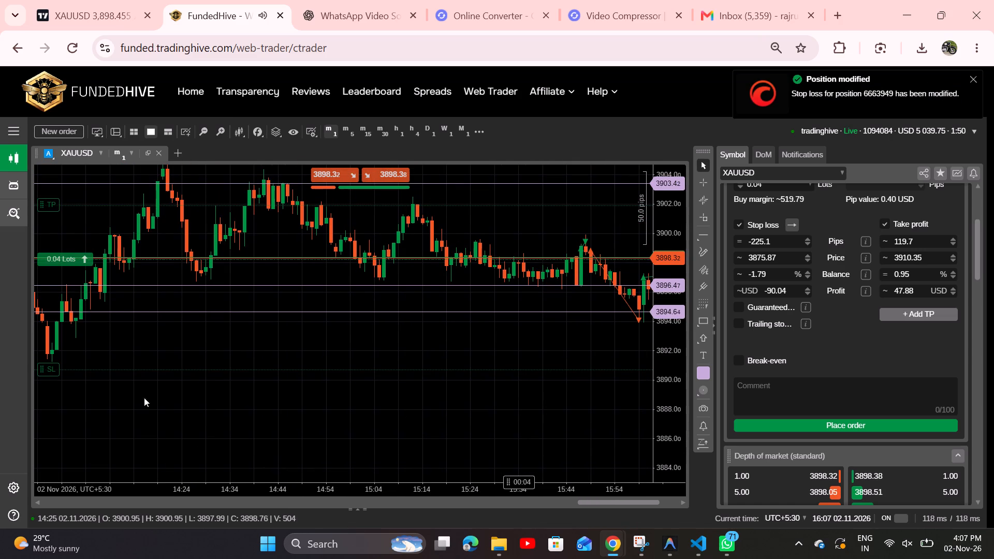
# Raise the open buy position's stop loss on the chart to 3896.48, at the 3896.47 line.
pyautogui.moveTo(85, 371); pyautogui.dragTo(91, 313)
pyautogui.moveTo(339, 369); pyautogui.dragTo(103, 399)
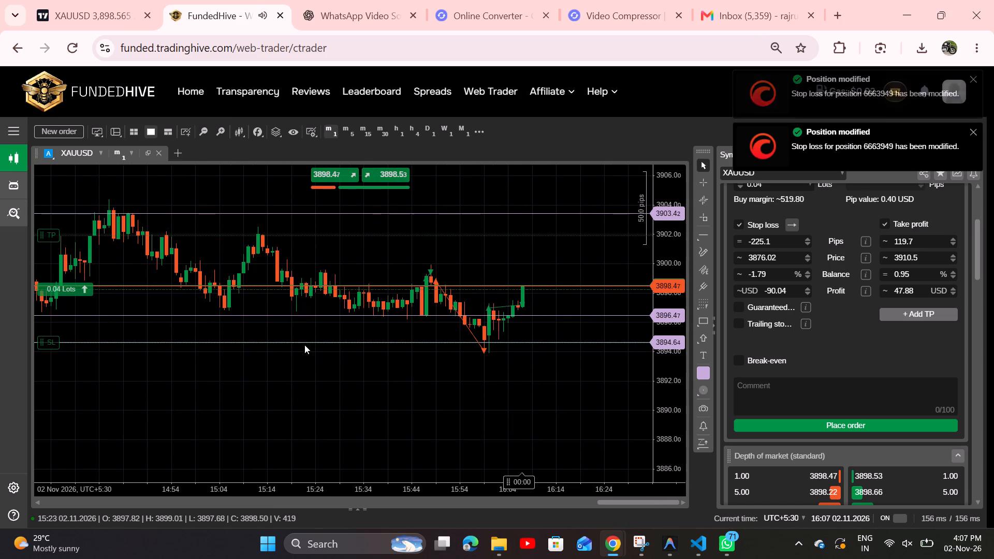
pyautogui.moveTo(72, 343); pyautogui.dragTo(75, 336)
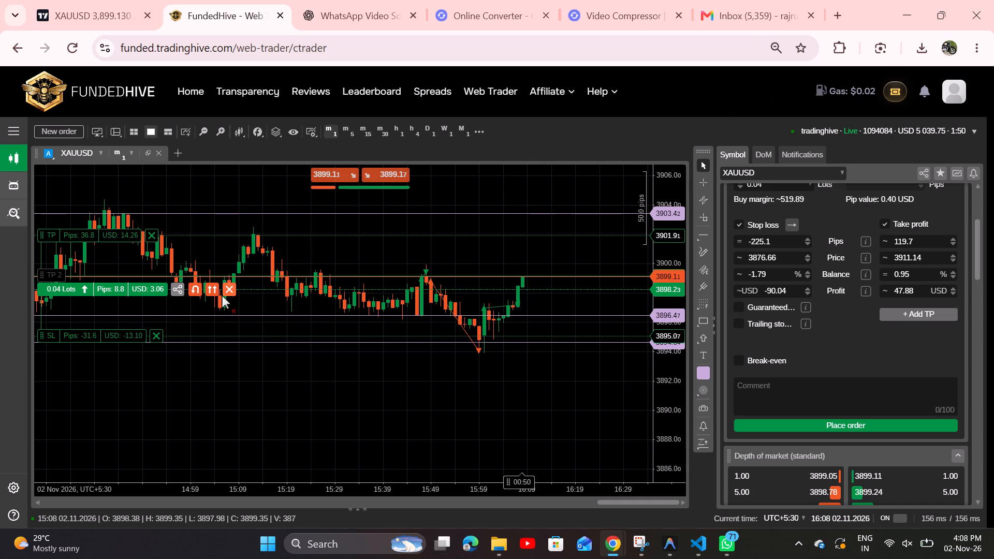
pyautogui.moveTo(121, 334); pyautogui.dragTo(124, 316)
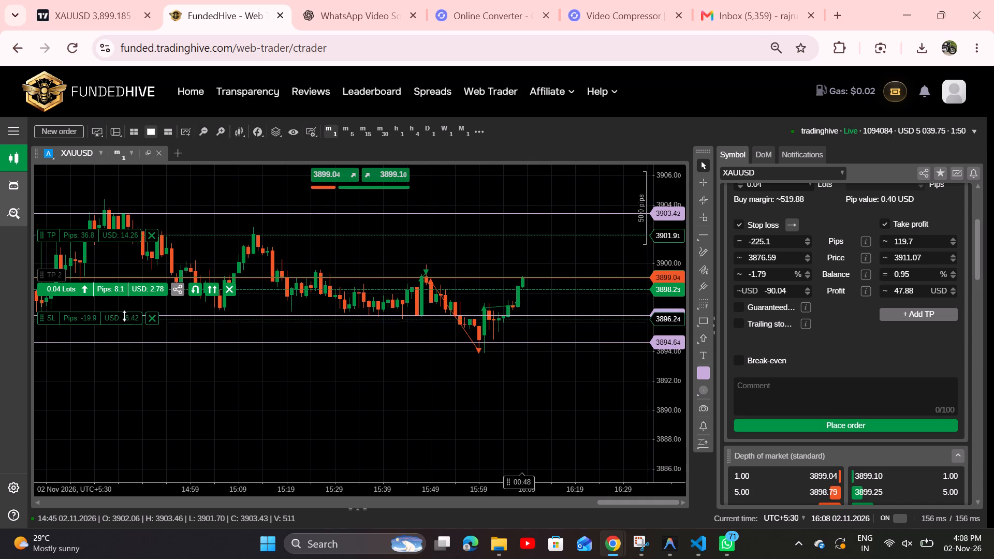
pyautogui.moveTo(124, 316); pyautogui.dragTo(125, 314)
# Close the 0.04-lot XAUUSD buy position opened at 3898.23.
pyautogui.moveTo(188, 378); pyautogui.dragTo(192, 400)
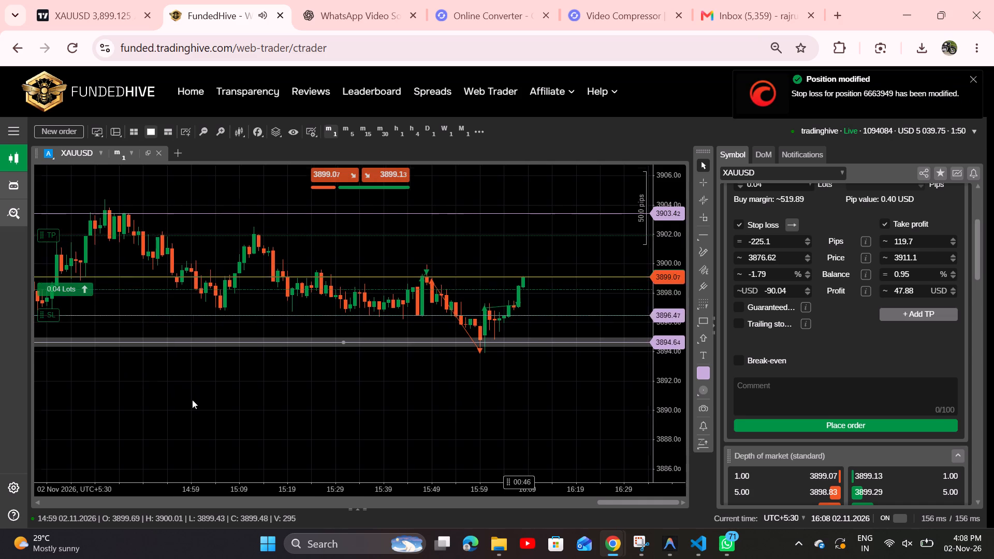
pyautogui.moveTo(192, 400); pyautogui.dragTo(193, 401)
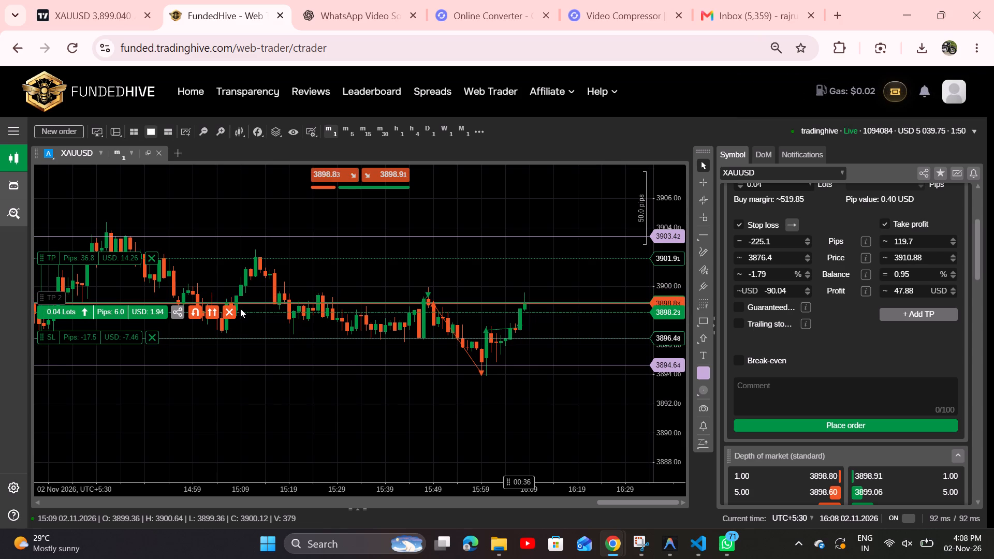
pyautogui.click(233, 315)
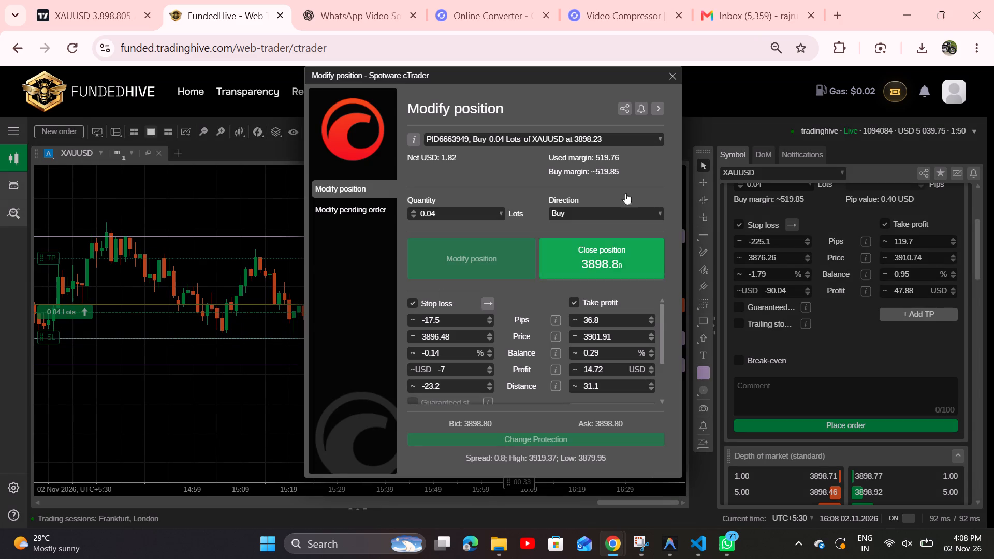
pyautogui.click(674, 71)
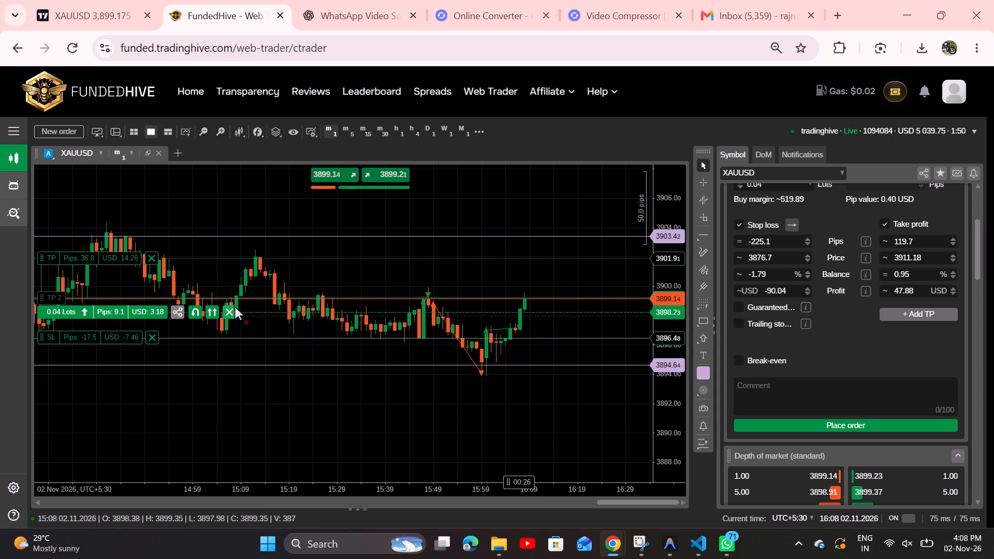
pyautogui.click(235, 306)
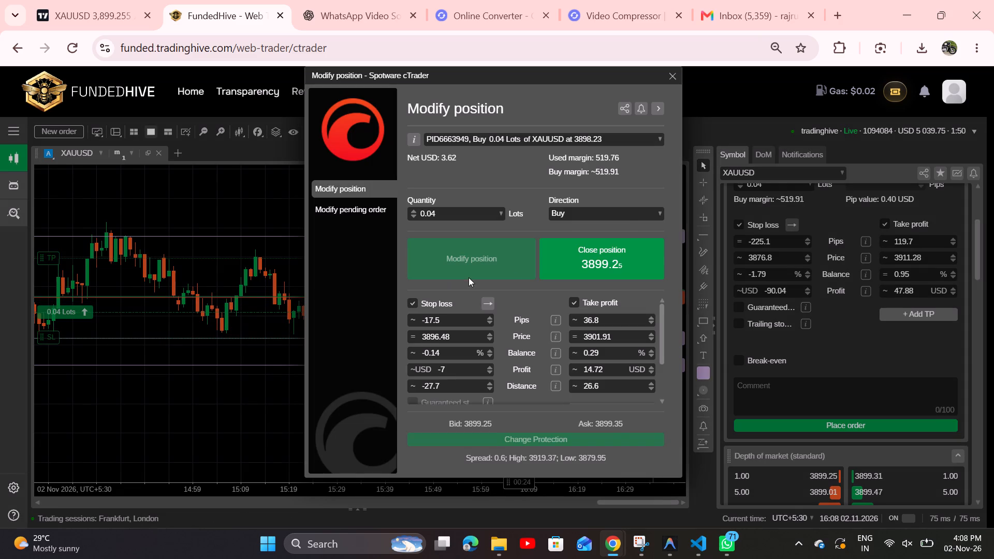
pyautogui.click(574, 255)
pyautogui.click(670, 73)
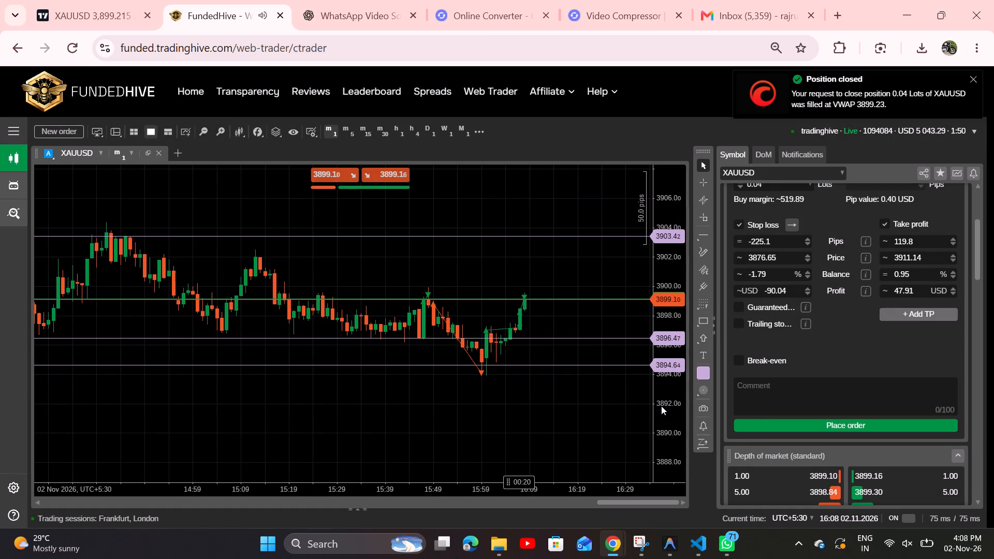
# Switch to TradingView and draw a nearly horizontal trend line at about 3,899.5 just above the yellow zone, starting at about 15:18.
pyautogui.moveTo(537, 412); pyautogui.dragTo(508, 432)
pyautogui.click(82, 0)
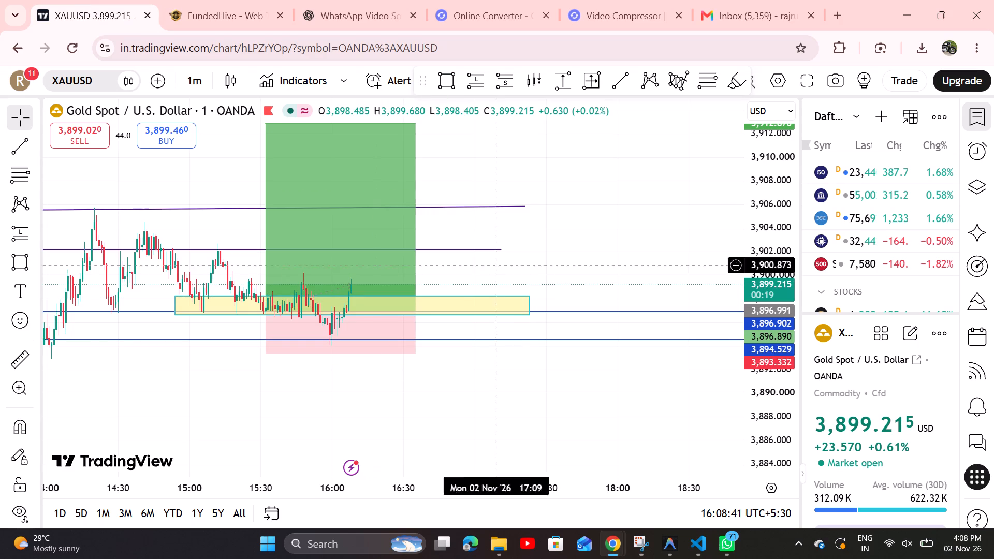
pyautogui.moveTo(616, 422); pyautogui.dragTo(556, 421)
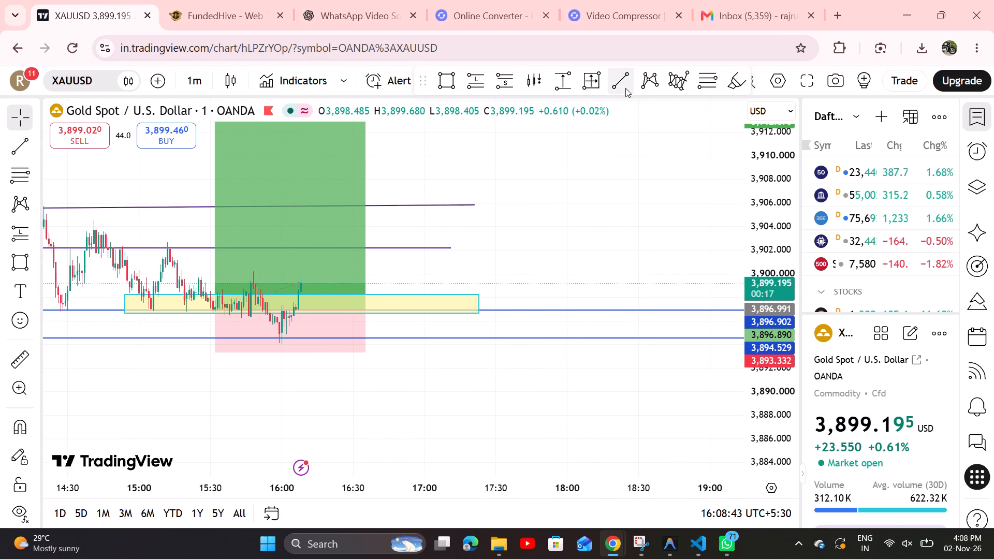
pyautogui.click(620, 84)
pyautogui.moveTo(199, 276); pyautogui.dragTo(296, 266)
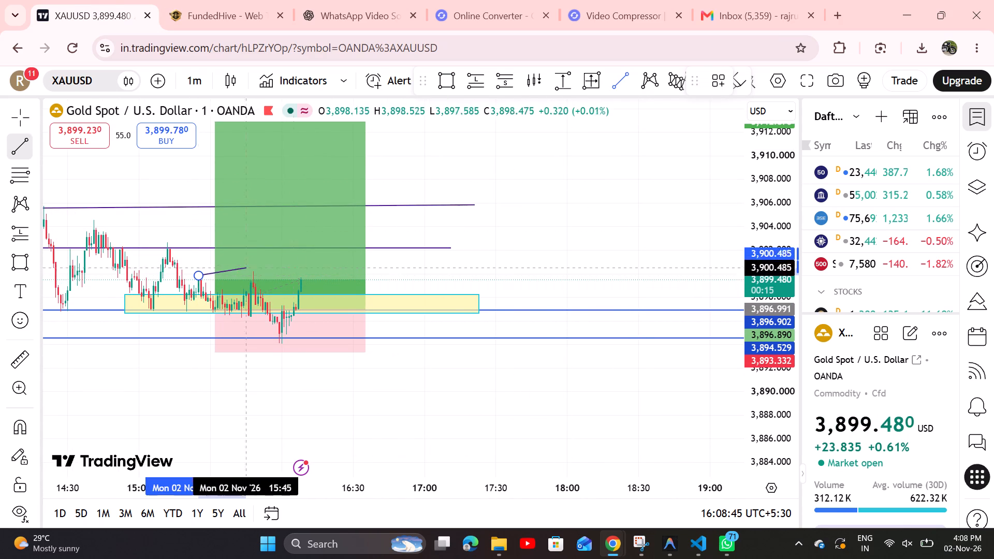
pyautogui.moveTo(296, 266); pyautogui.dragTo(471, 277)
pyautogui.click(471, 277)
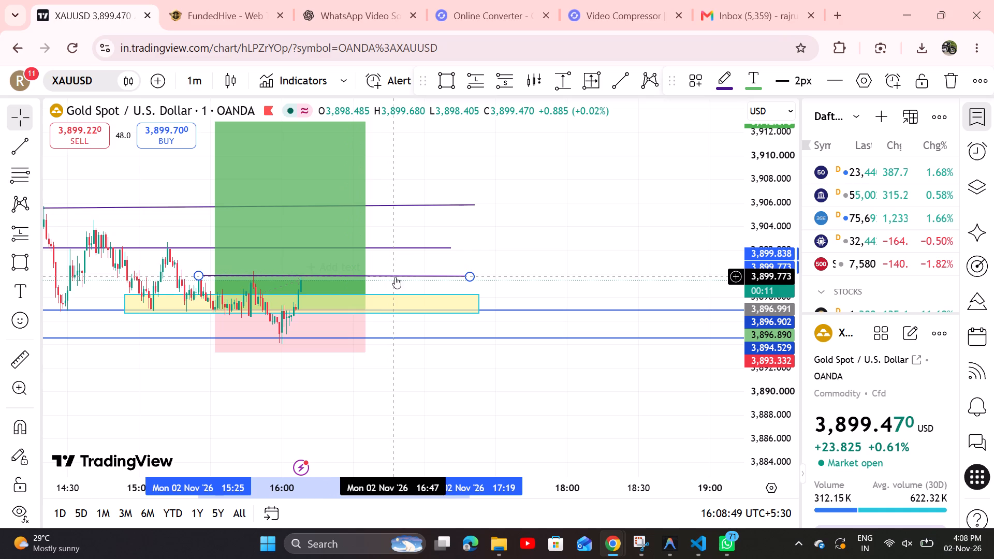
pyautogui.moveTo(399, 275); pyautogui.dragTo(382, 280)
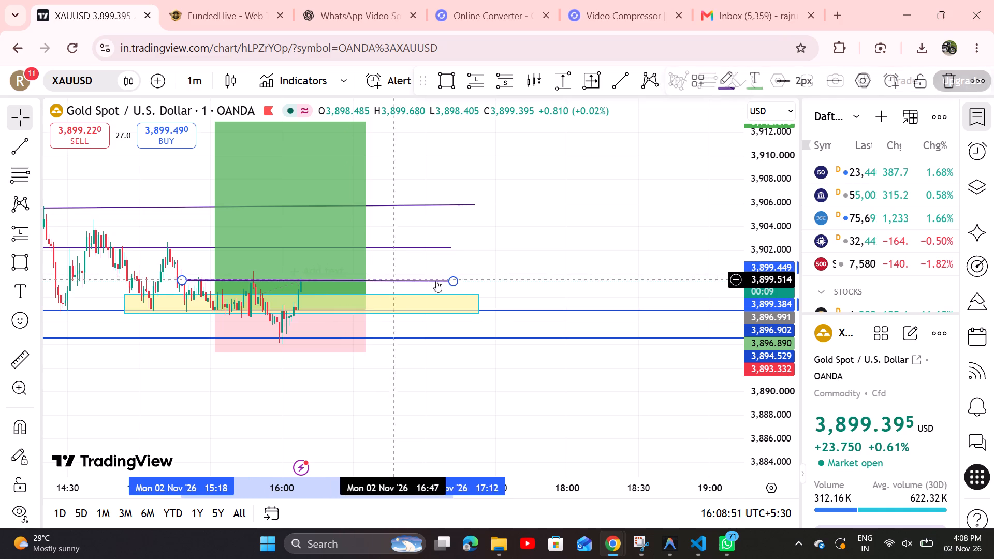
pyautogui.moveTo(457, 280); pyautogui.dragTo(465, 278)
pyautogui.click(522, 259)
# Return to FundedHive and place a 0.04-lot XAUUSD buy order with a 225.1-pip stop loss and a 119.8-pip take profit.
pyautogui.click(207, 12)
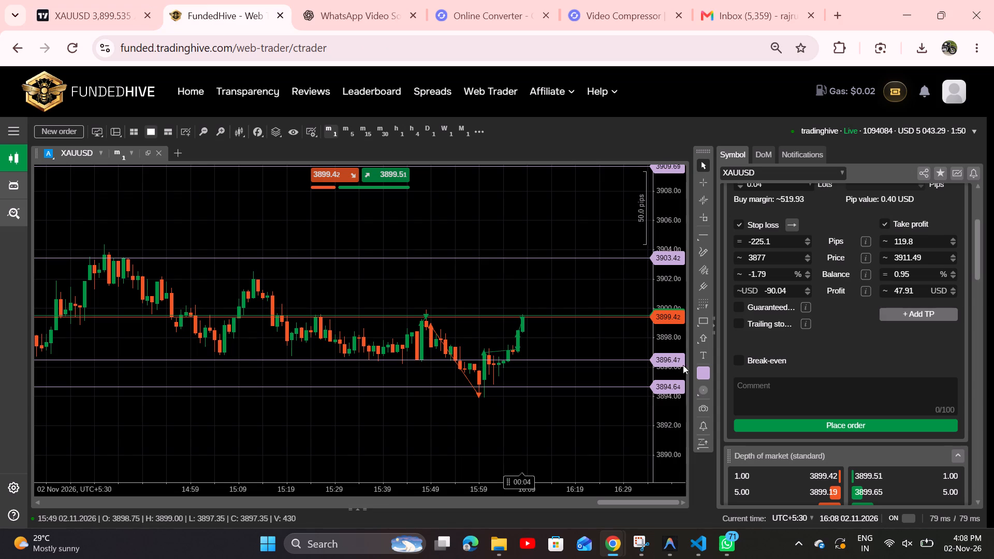
pyautogui.click(767, 419)
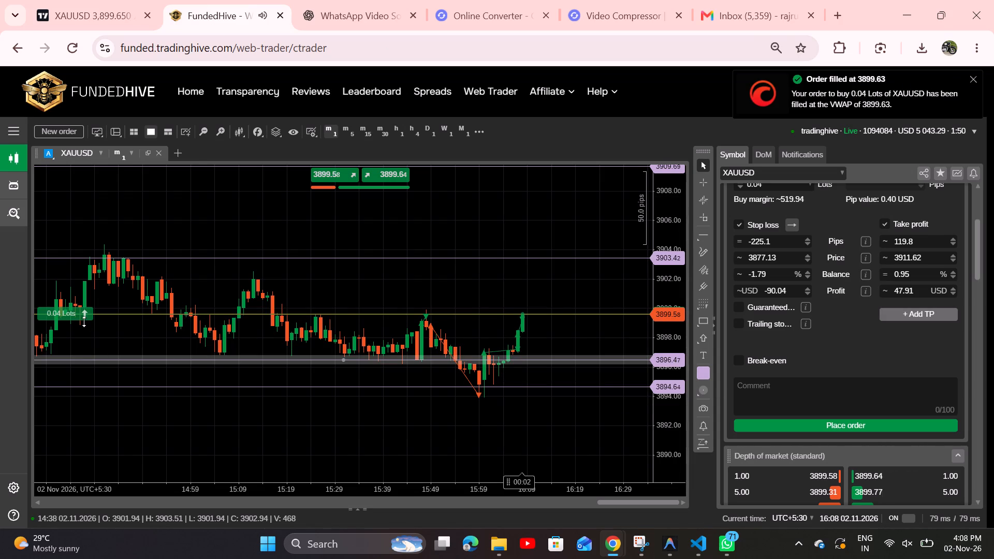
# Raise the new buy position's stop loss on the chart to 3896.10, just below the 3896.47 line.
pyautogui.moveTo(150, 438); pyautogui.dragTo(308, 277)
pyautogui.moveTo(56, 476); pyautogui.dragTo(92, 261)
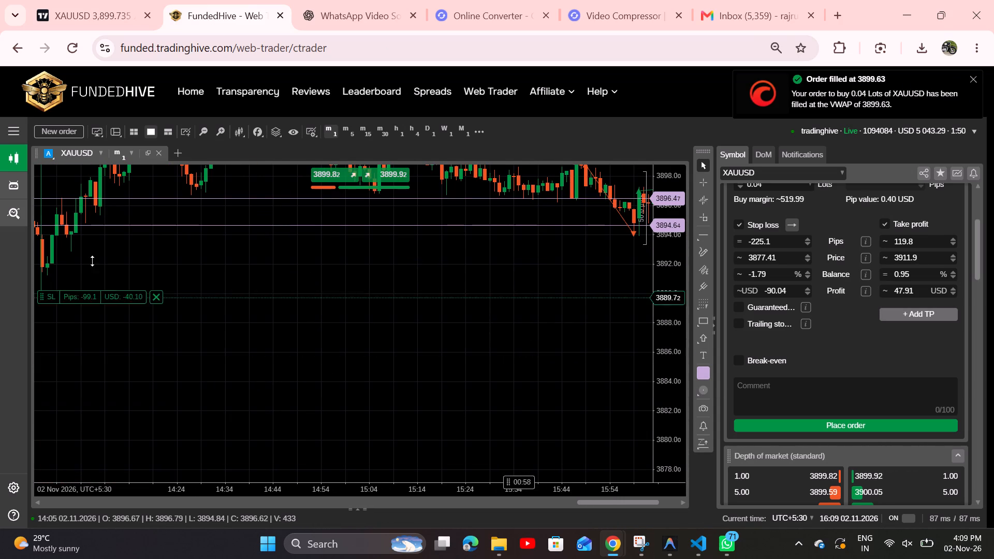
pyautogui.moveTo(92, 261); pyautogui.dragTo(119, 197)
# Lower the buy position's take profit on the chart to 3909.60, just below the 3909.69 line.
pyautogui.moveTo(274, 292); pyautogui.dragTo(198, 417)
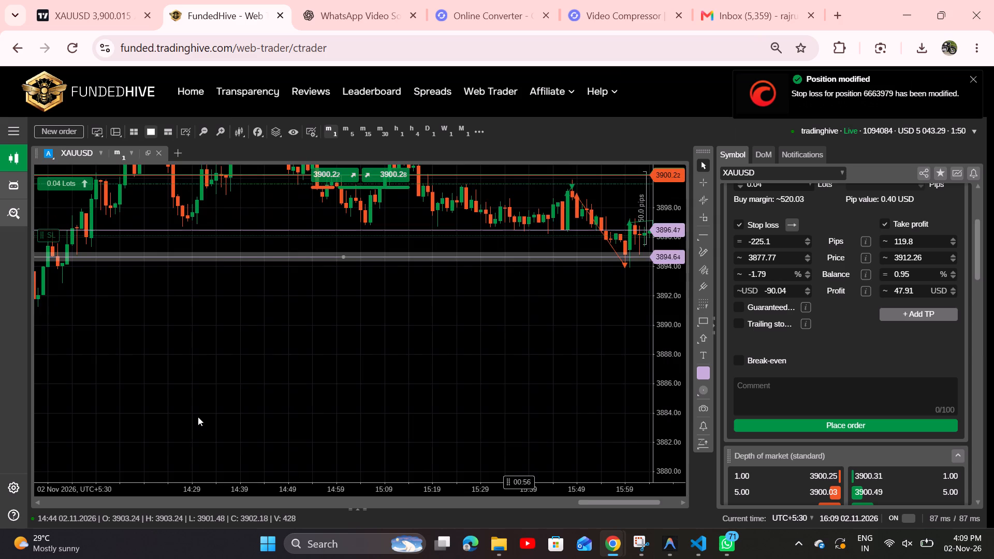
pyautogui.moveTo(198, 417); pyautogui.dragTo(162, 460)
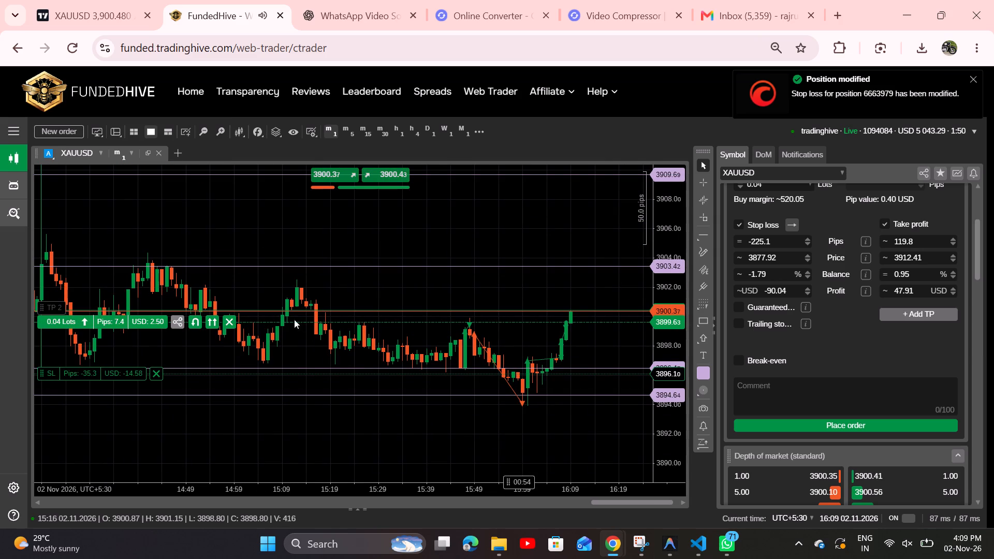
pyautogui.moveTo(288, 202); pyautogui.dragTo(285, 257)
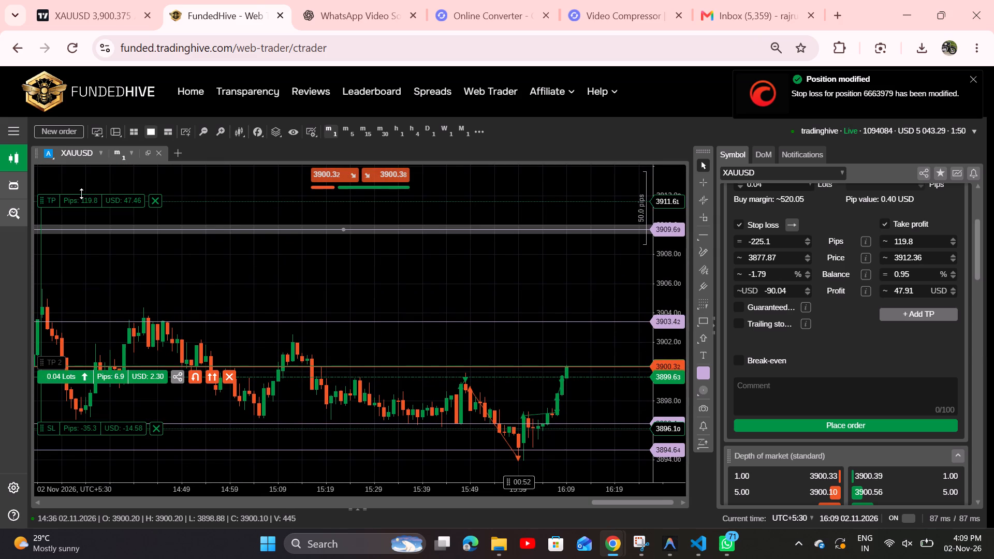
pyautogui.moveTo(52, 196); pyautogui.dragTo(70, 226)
# Raise the buy position's stop loss on the chart to 3897.74, above the 3896.47 line.
pyautogui.moveTo(318, 279); pyautogui.dragTo(326, 219)
pyautogui.moveTo(284, 289); pyautogui.dragTo(283, 271)
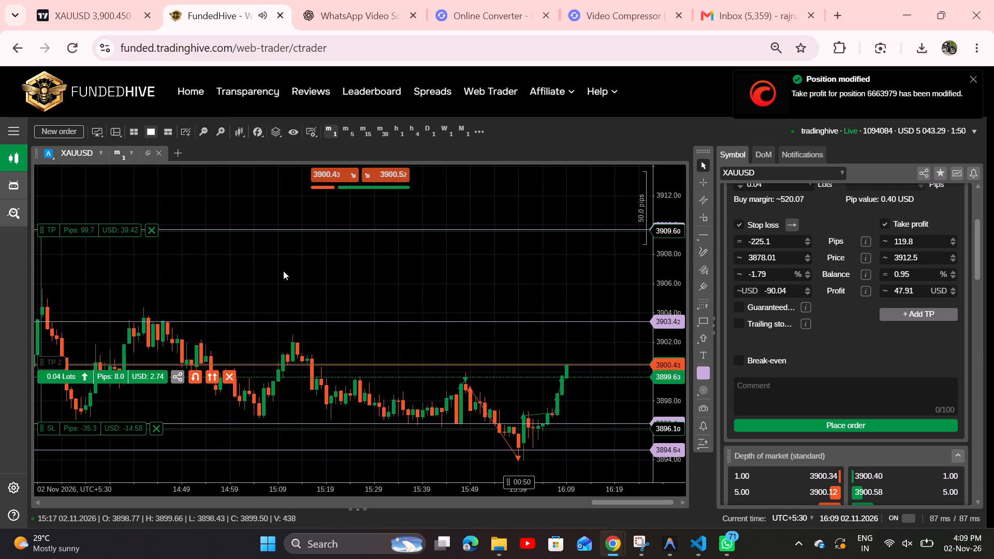
pyautogui.moveTo(283, 271); pyautogui.dragTo(287, 237)
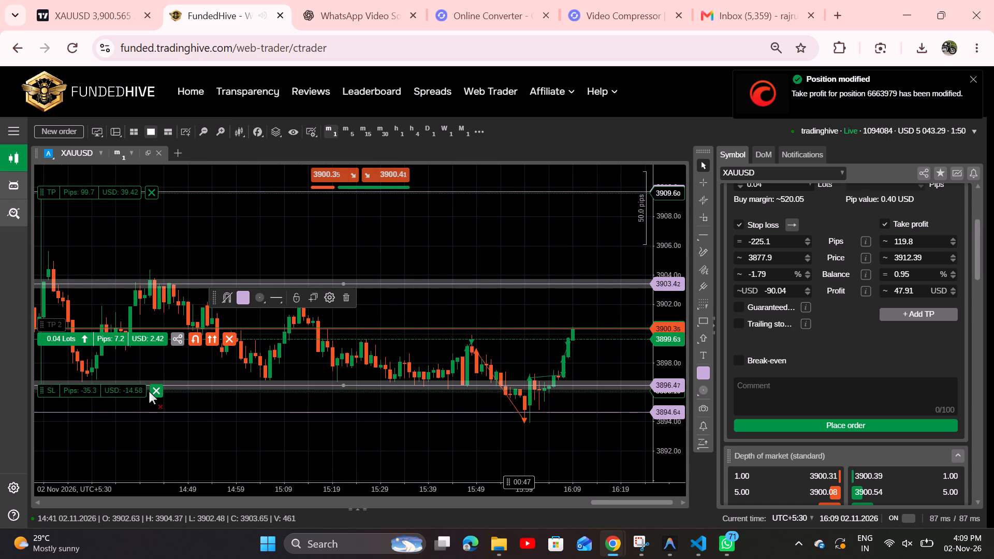
pyautogui.moveTo(149, 391); pyautogui.dragTo(150, 376)
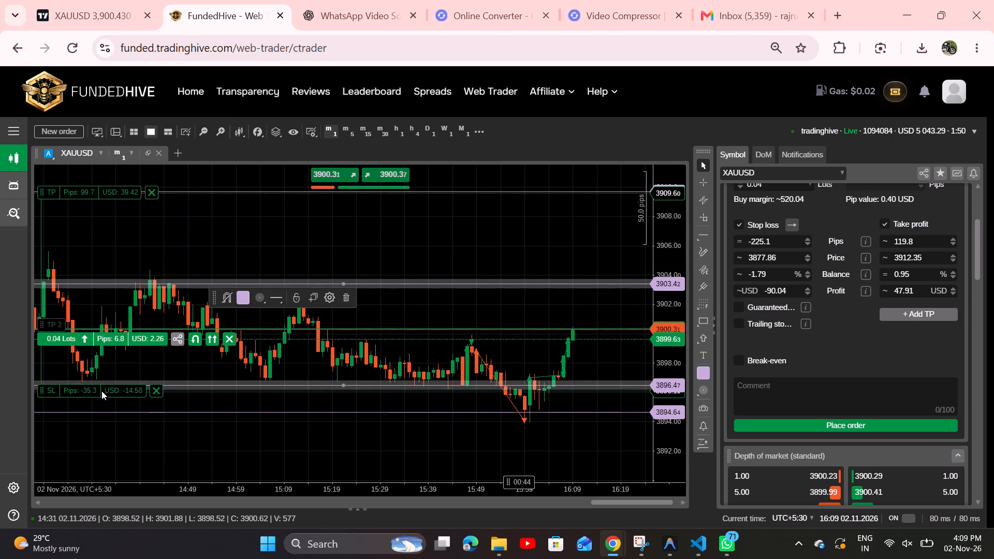
pyautogui.moveTo(101, 391); pyautogui.dragTo(116, 367)
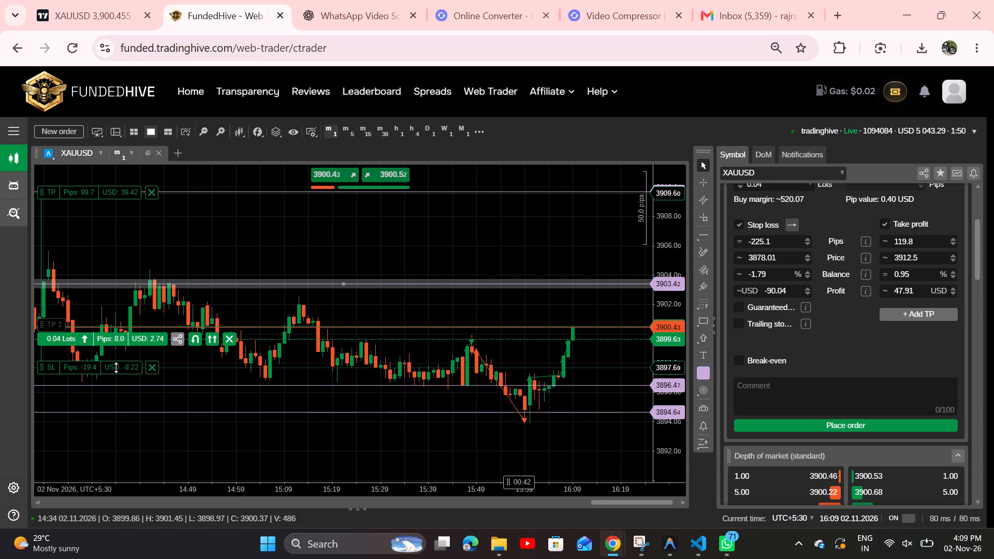
pyautogui.moveTo(116, 367); pyautogui.dragTo(116, 367)
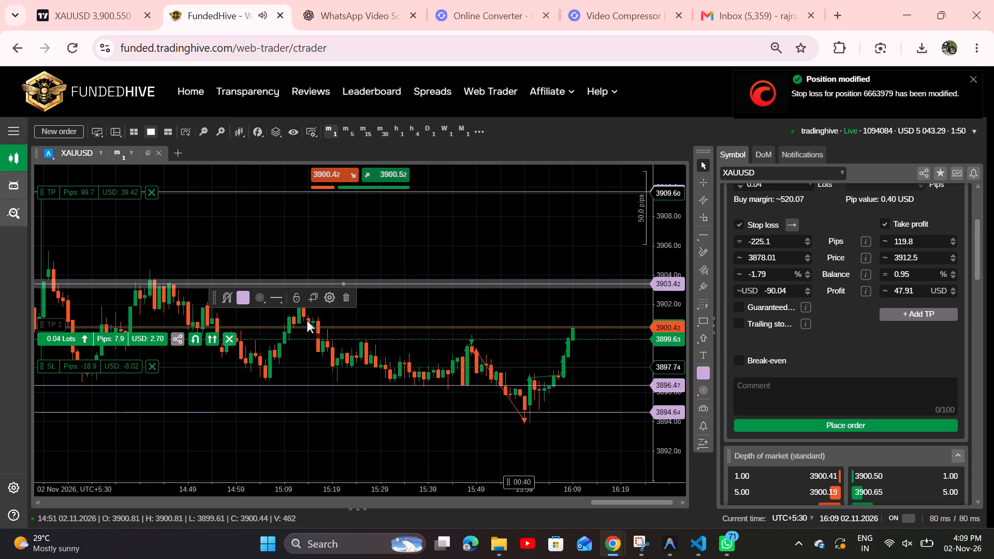
# Lower the buy position's take profit on the chart to 3903.42, at the purple line there.
pyautogui.moveTo(370, 229); pyautogui.dragTo(332, 228)
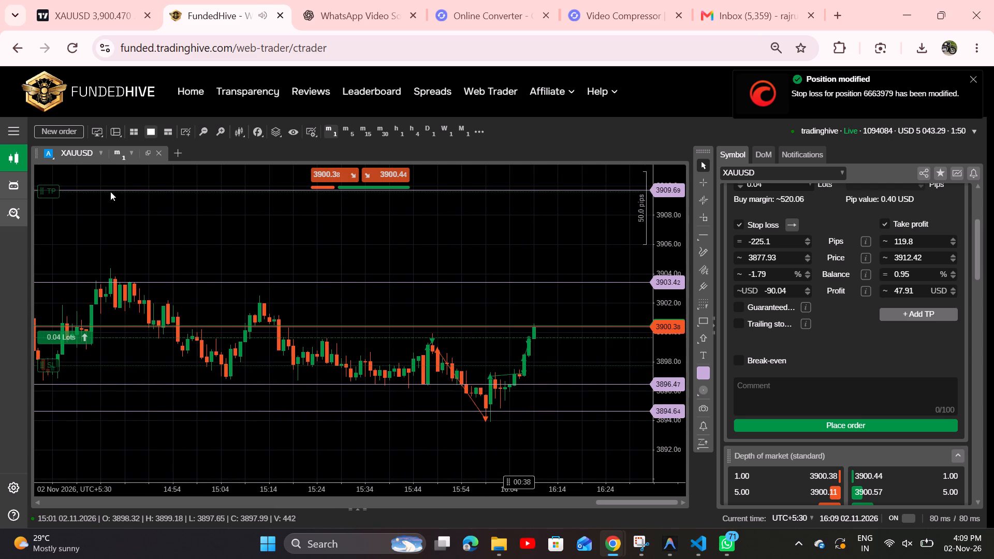
pyautogui.moveTo(64, 191); pyautogui.dragTo(76, 276)
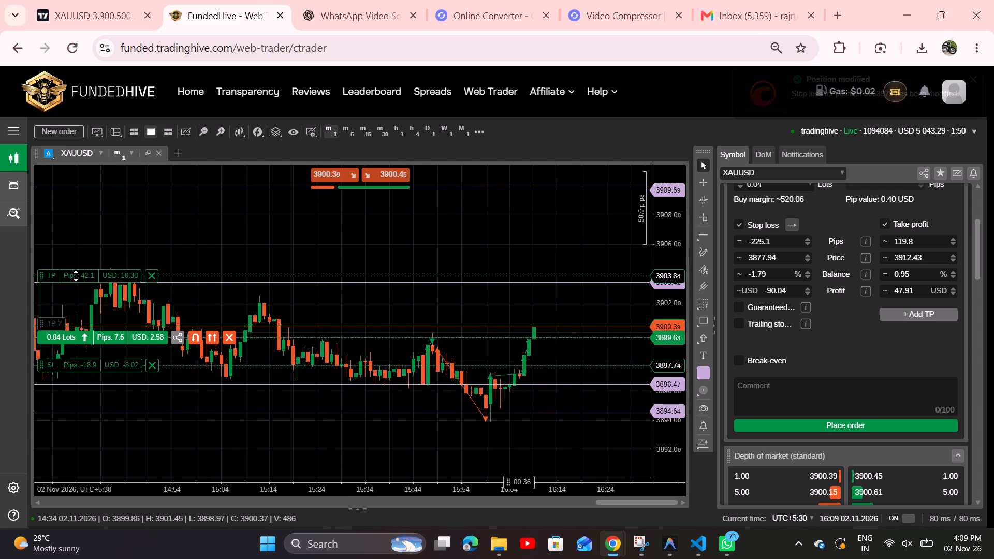
pyautogui.moveTo(76, 276); pyautogui.dragTo(79, 282)
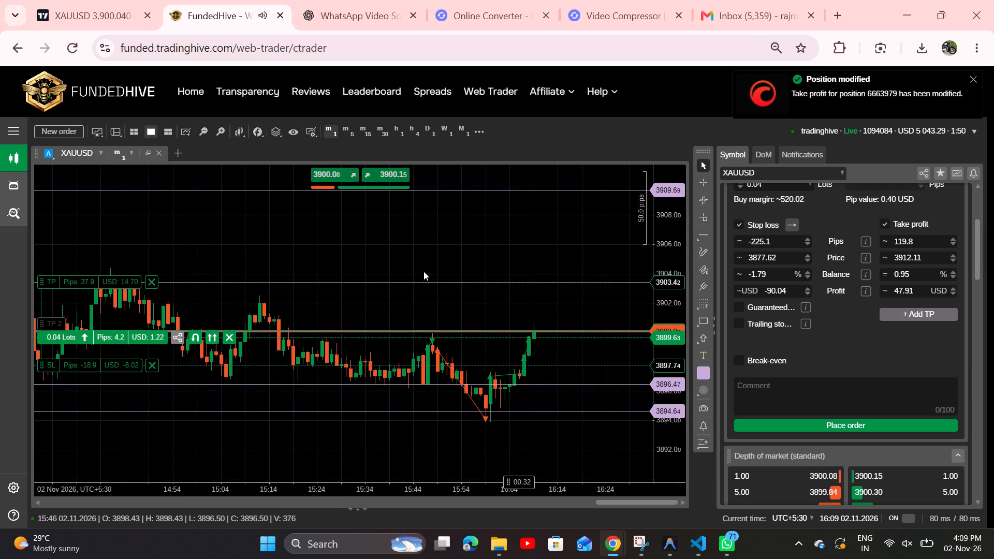
# Close the 0.04-lot XAUUSD buy position opened at 3899.63.
pyautogui.click(232, 338)
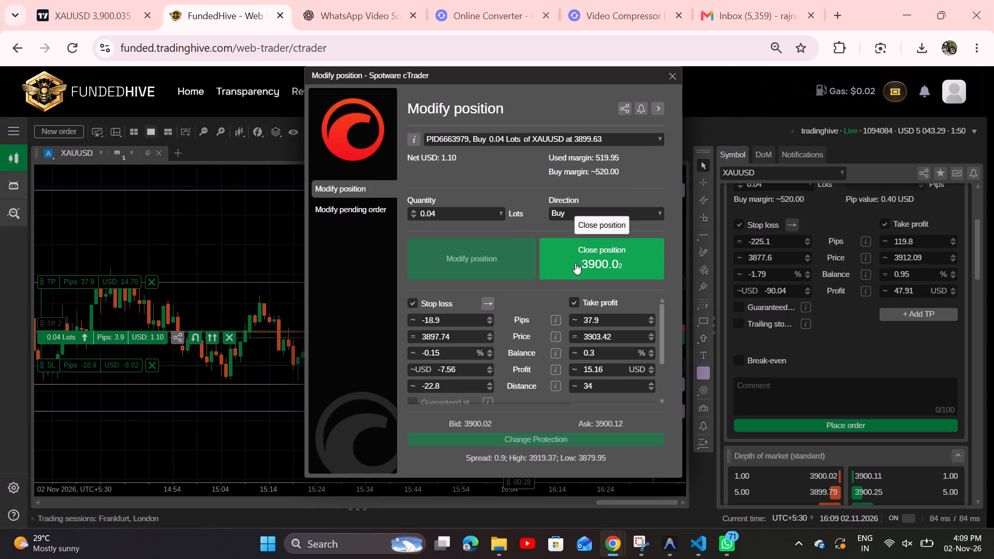
pyautogui.click(575, 263)
pyautogui.click(672, 76)
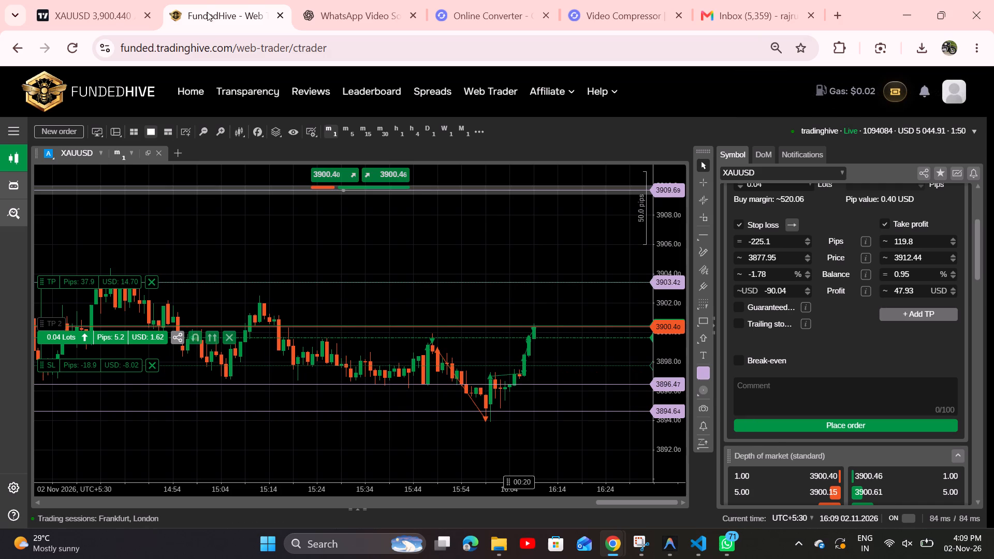
# Check XAUUSD on TradingView, then place another 0.04-lot buy order on FundedHive with a 225.1-pip stop loss and a 119.8-pip take profit.
pyautogui.click(94, 6)
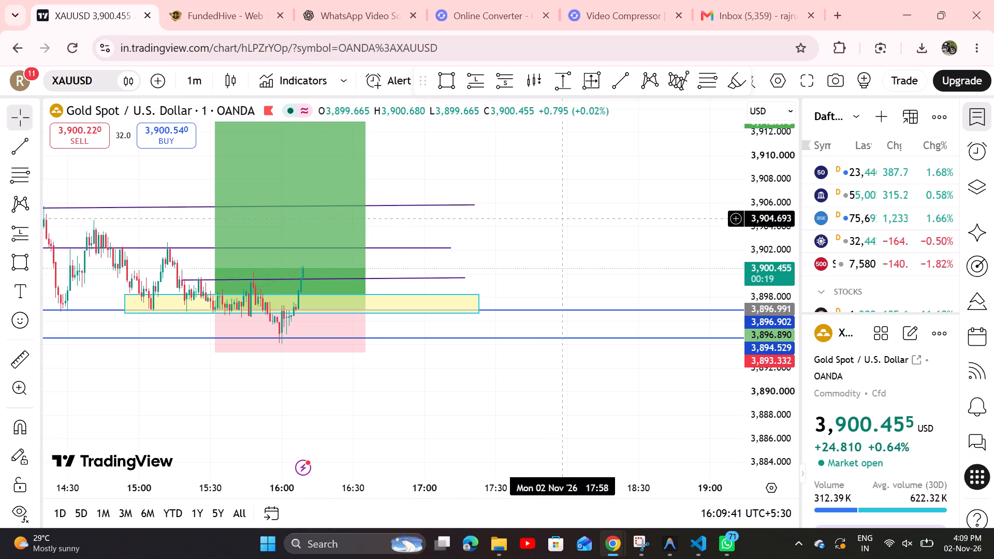
pyautogui.moveTo(584, 222); pyautogui.dragTo(546, 225)
pyautogui.click(221, 4)
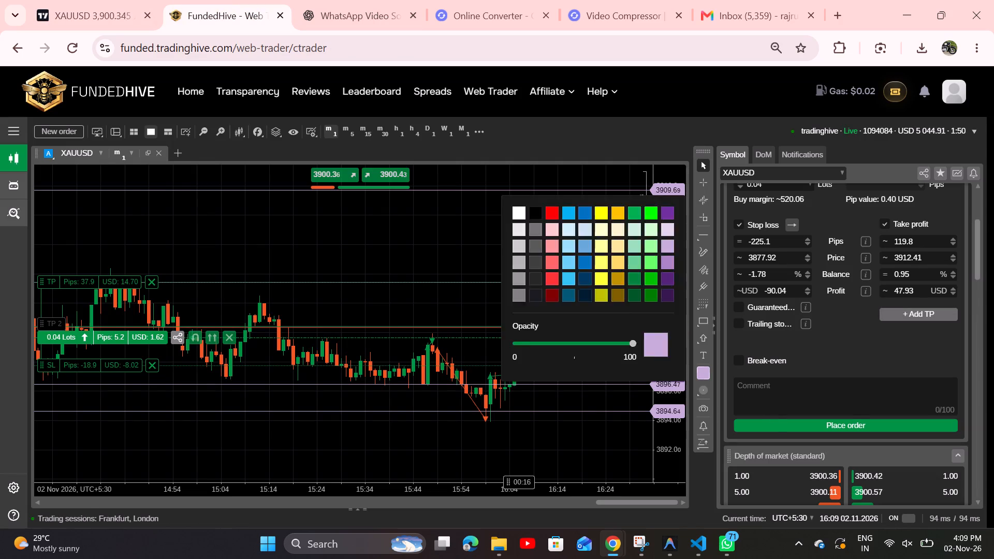
pyautogui.click(775, 420)
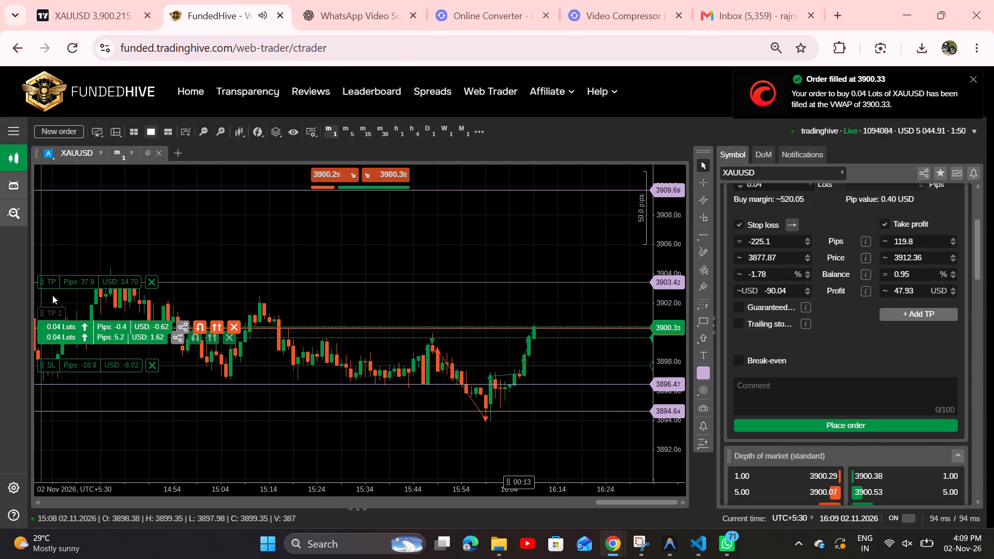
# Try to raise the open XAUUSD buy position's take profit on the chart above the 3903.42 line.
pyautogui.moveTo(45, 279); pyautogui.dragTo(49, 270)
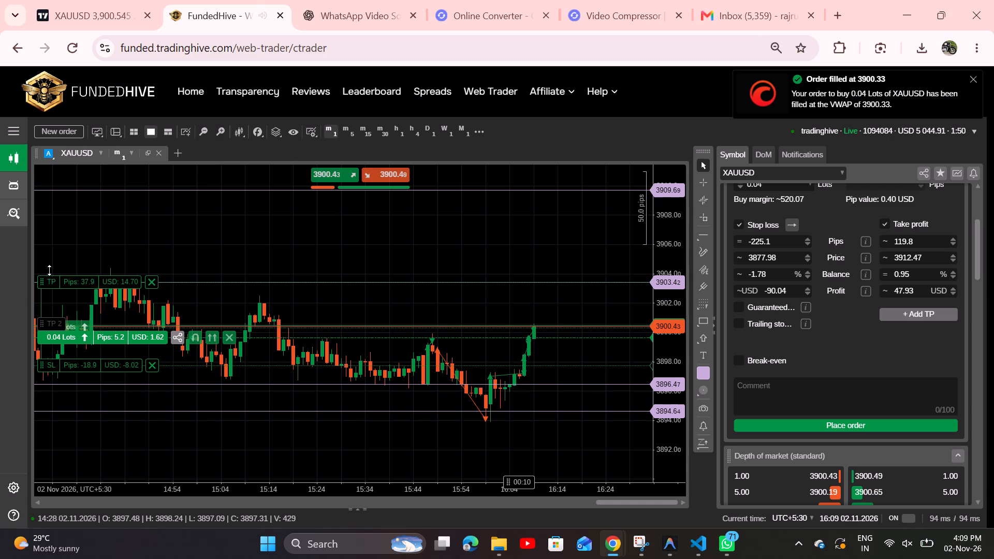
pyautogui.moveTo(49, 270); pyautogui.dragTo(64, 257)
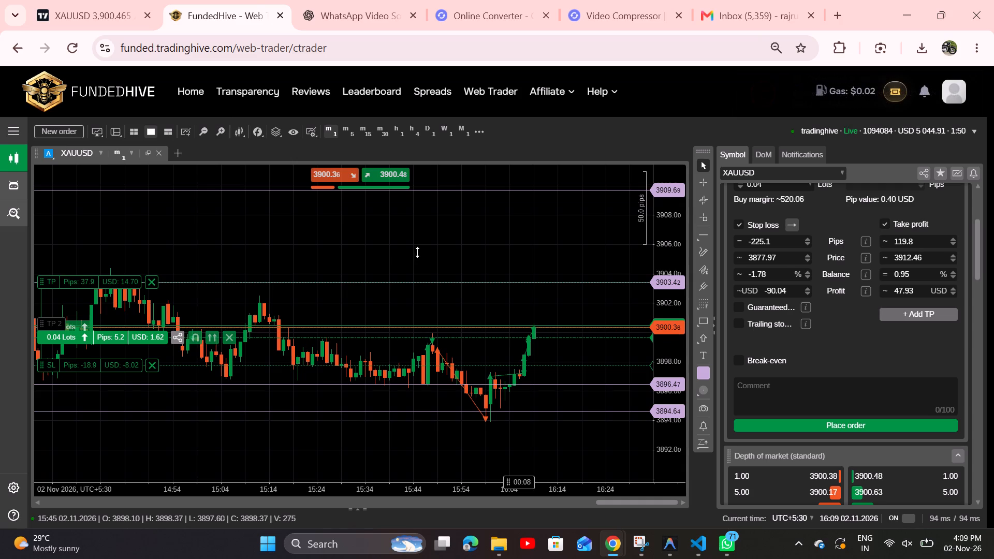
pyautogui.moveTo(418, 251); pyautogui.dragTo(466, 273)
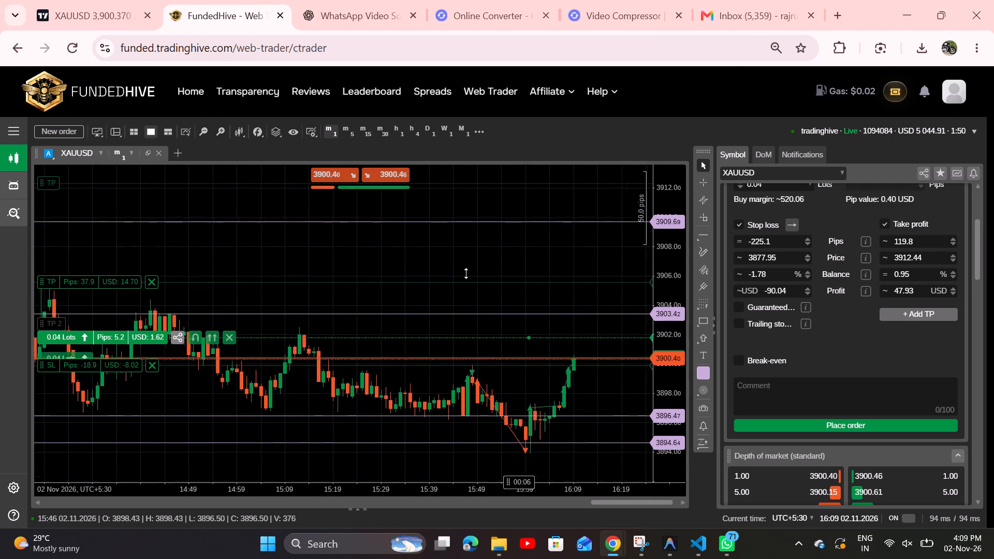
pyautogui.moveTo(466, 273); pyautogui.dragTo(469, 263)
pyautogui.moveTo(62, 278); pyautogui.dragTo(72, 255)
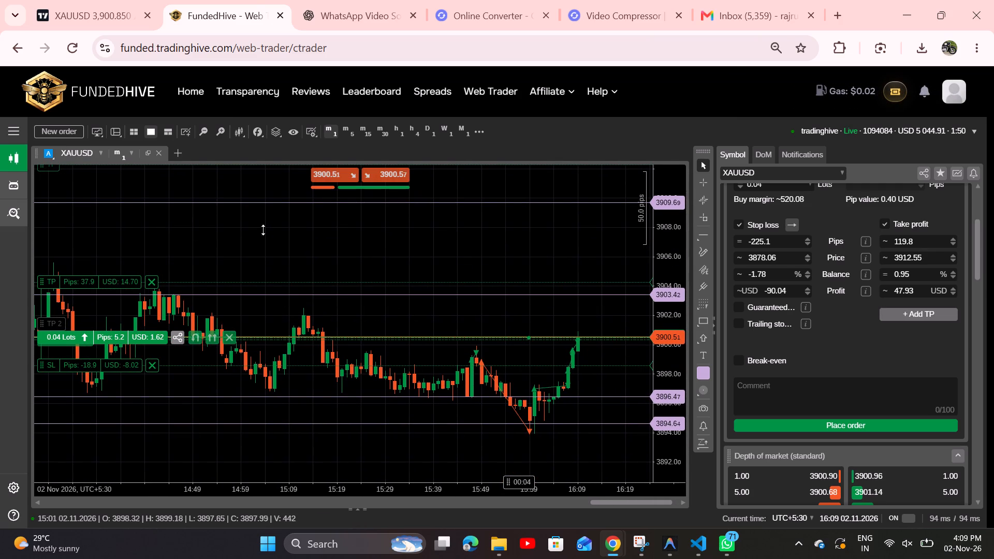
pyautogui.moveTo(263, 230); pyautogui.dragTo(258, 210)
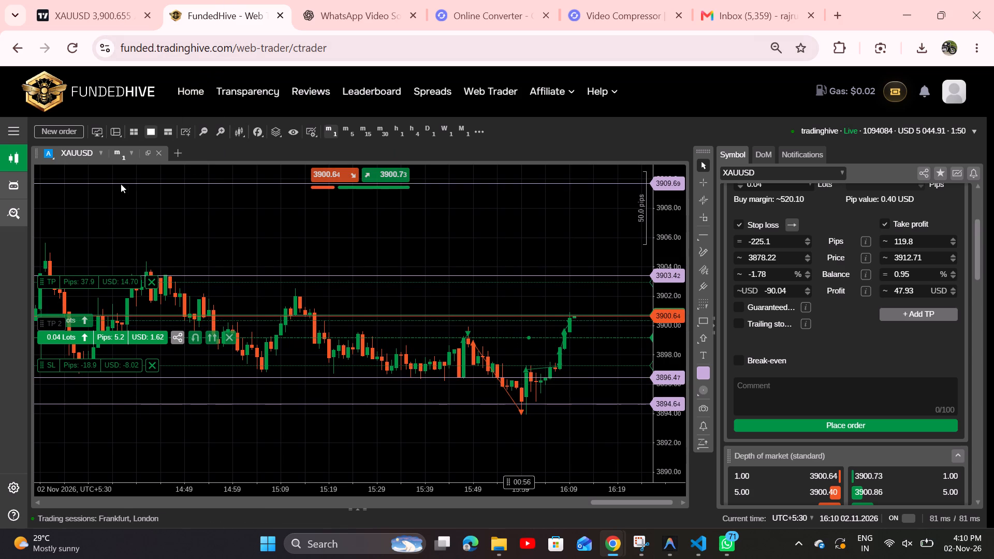
# Reload the FundedHive web trader page.
pyautogui.click(77, 45)
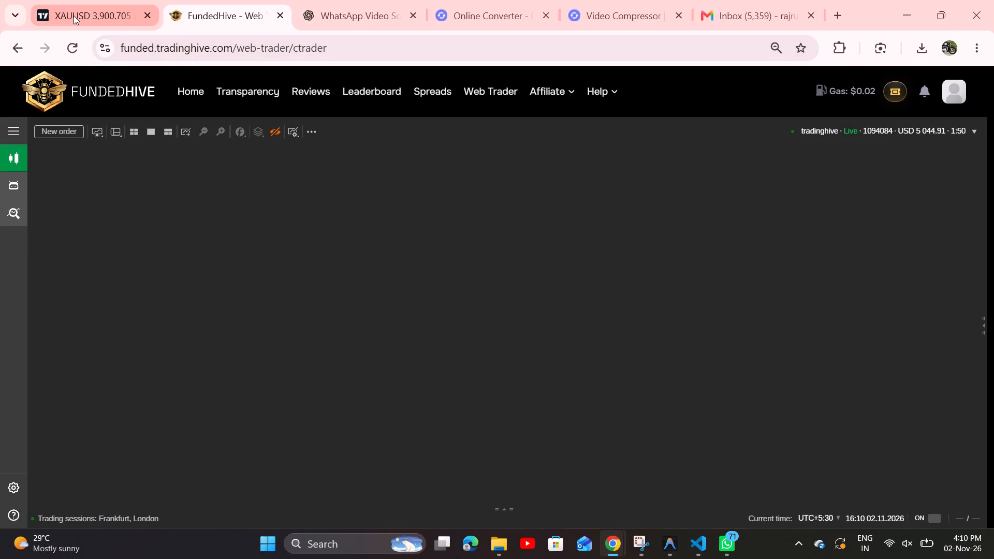
# Switch to TradingView and capture a screen snip of the XAUUSD 1-minute chart and watchlist, with the whole long-position drawing in view.
pyautogui.click(112, 5)
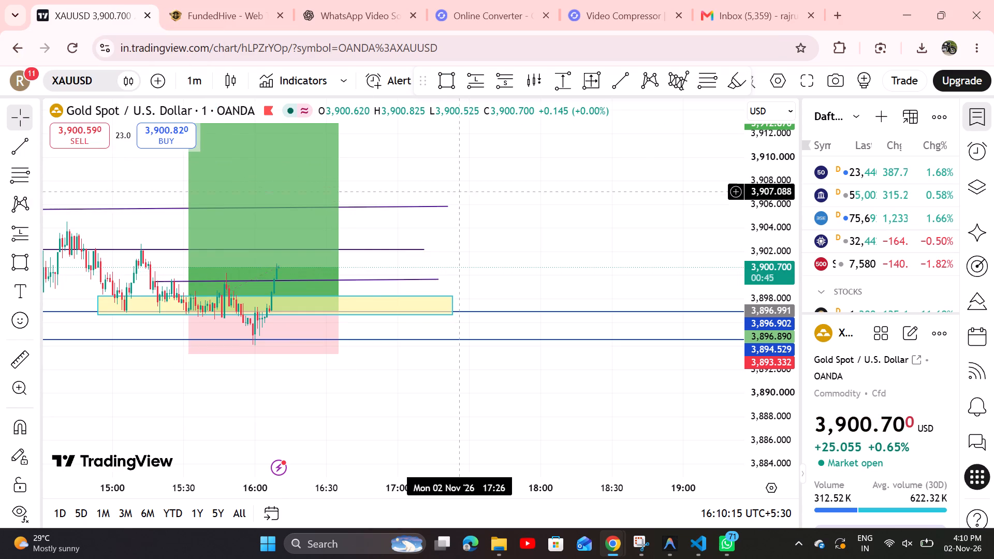
pyautogui.moveTo(484, 249); pyautogui.dragTo(581, 319)
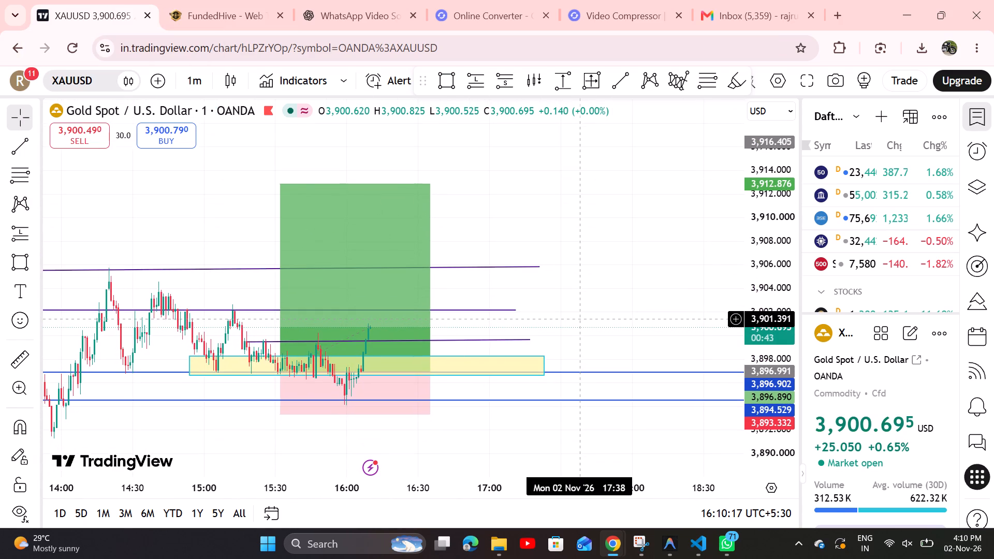
pyautogui.press('shift+super+s')
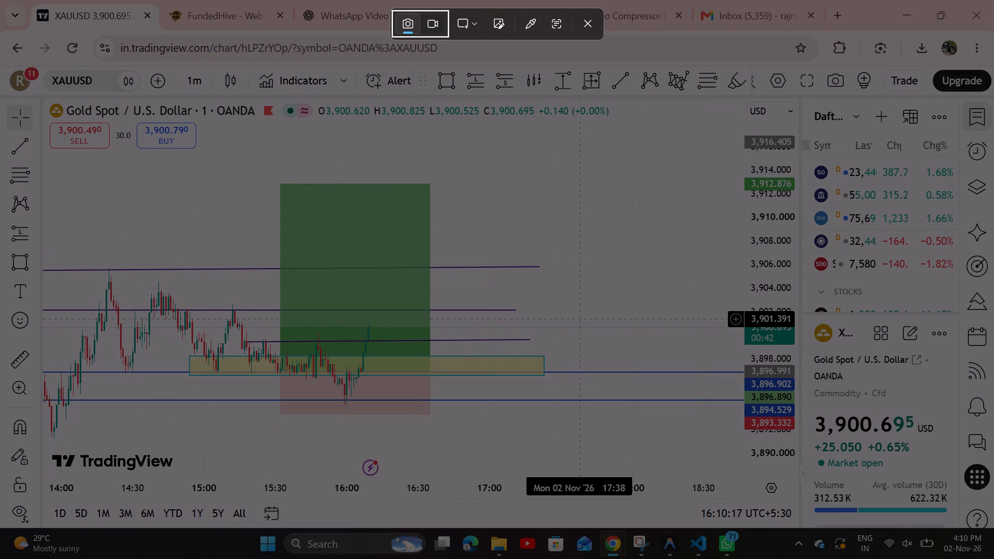
pyautogui.moveTo(50, 94); pyautogui.dragTo(970, 558)
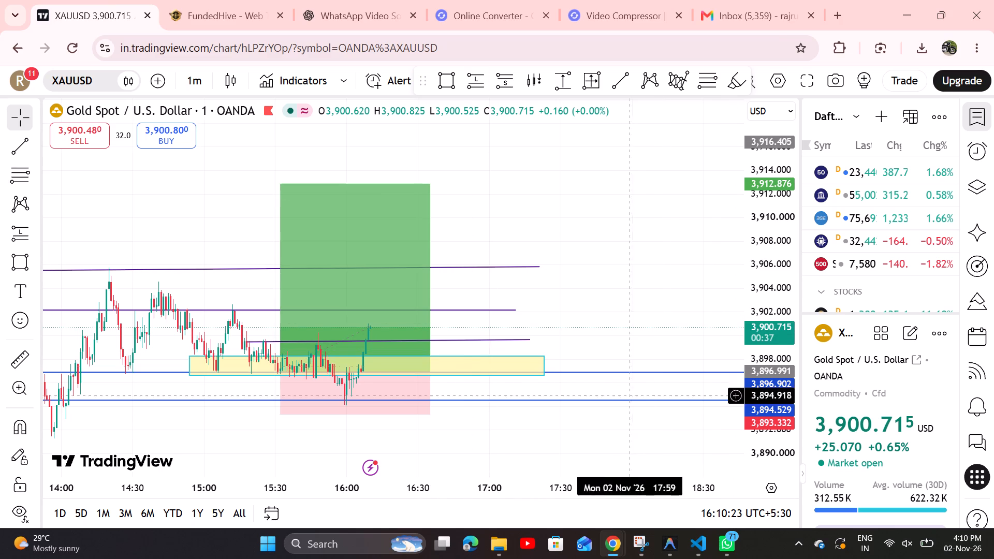
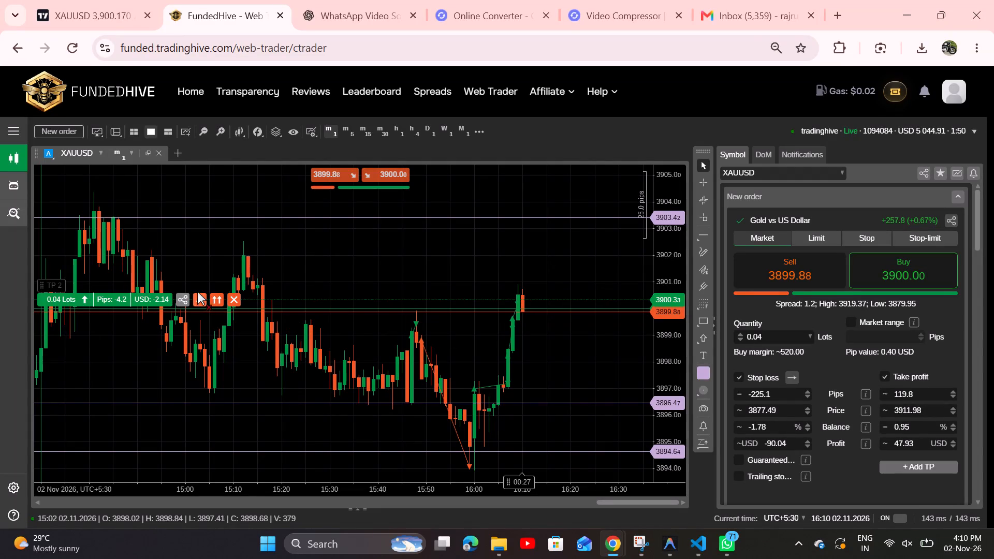
# Raise the open 0.04-lot XAUUSD buy position's stop loss on the FundedHive chart in stages to 3897.40.
pyautogui.moveTo(132, 385); pyautogui.dragTo(211, 252)
pyautogui.moveTo(100, 440); pyautogui.dragTo(200, 321)
pyautogui.moveTo(176, 424); pyautogui.dragTo(257, 306)
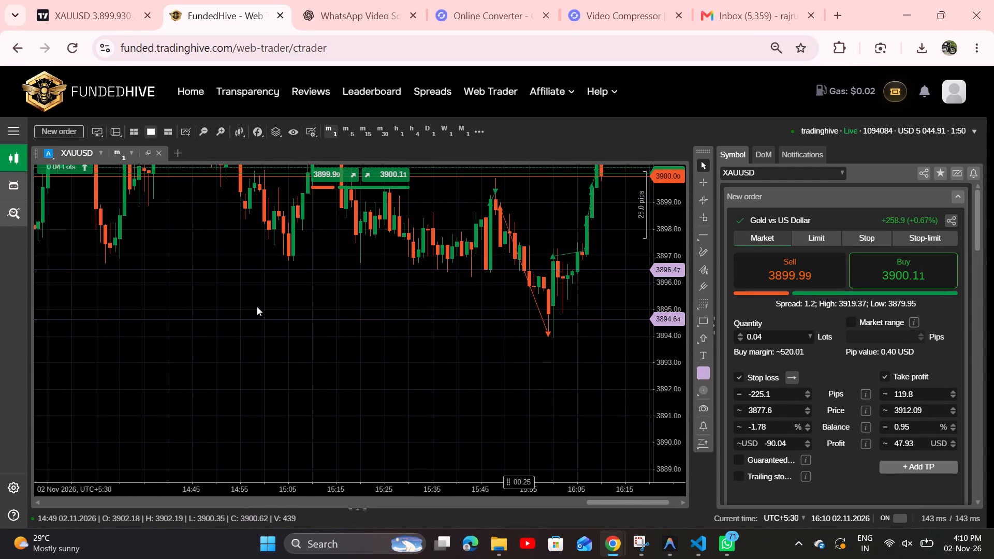
pyautogui.moveTo(229, 404); pyautogui.dragTo(424, 262)
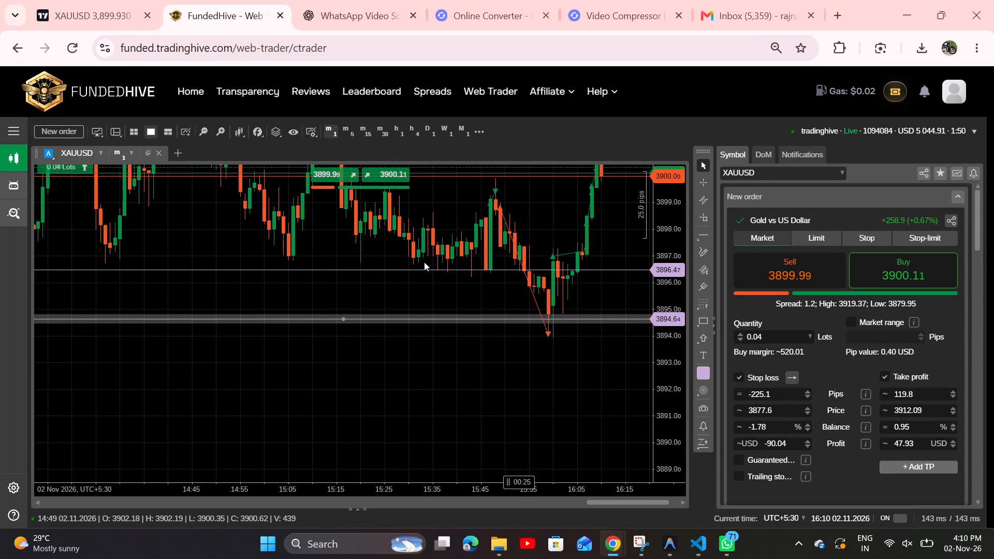
pyautogui.moveTo(424, 262); pyautogui.dragTo(450, 240)
pyautogui.moveTo(253, 421); pyautogui.dragTo(558, 324)
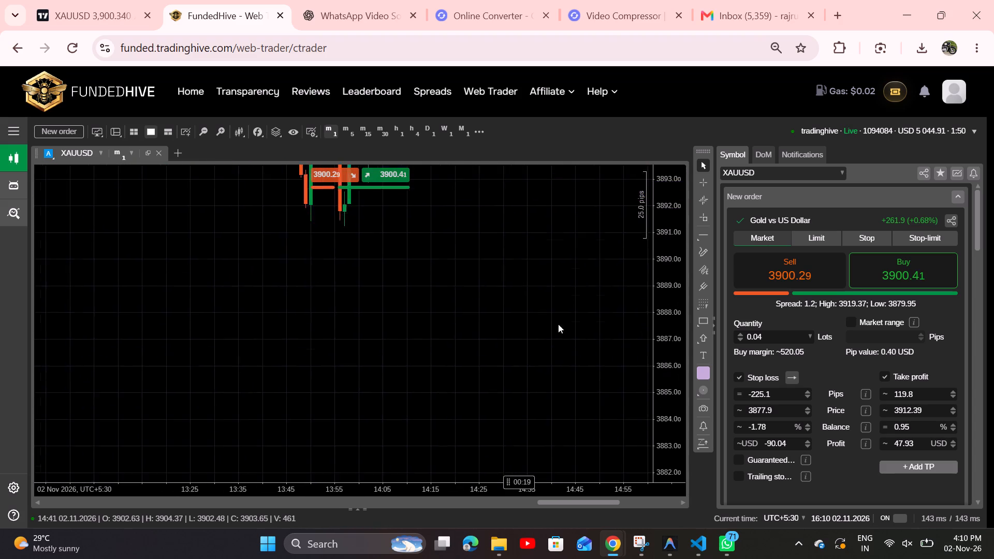
pyautogui.moveTo(558, 324); pyautogui.dragTo(509, 190)
pyautogui.moveTo(71, 415); pyautogui.dragTo(115, 302)
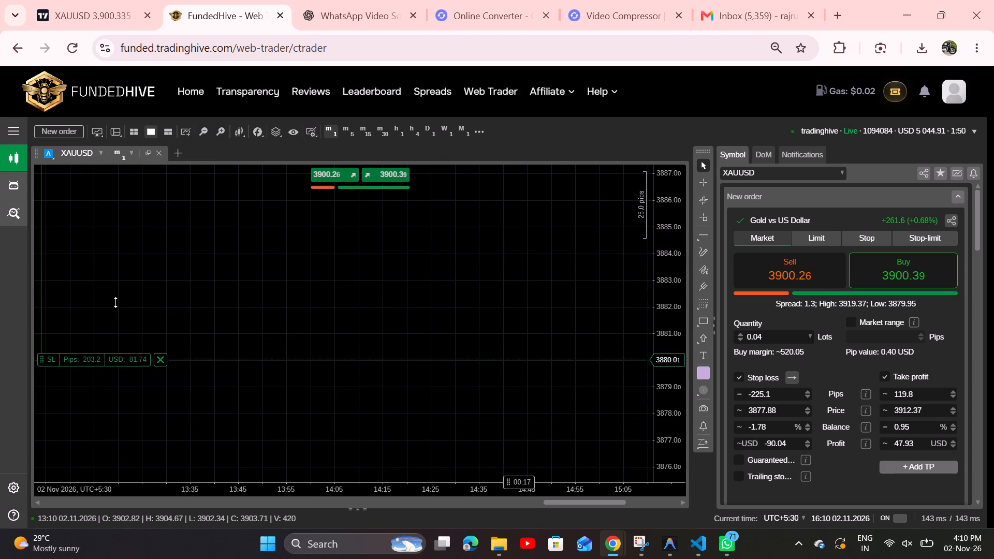
pyautogui.moveTo(115, 302); pyautogui.dragTo(126, 243)
pyautogui.moveTo(324, 371); pyautogui.dragTo(315, 486)
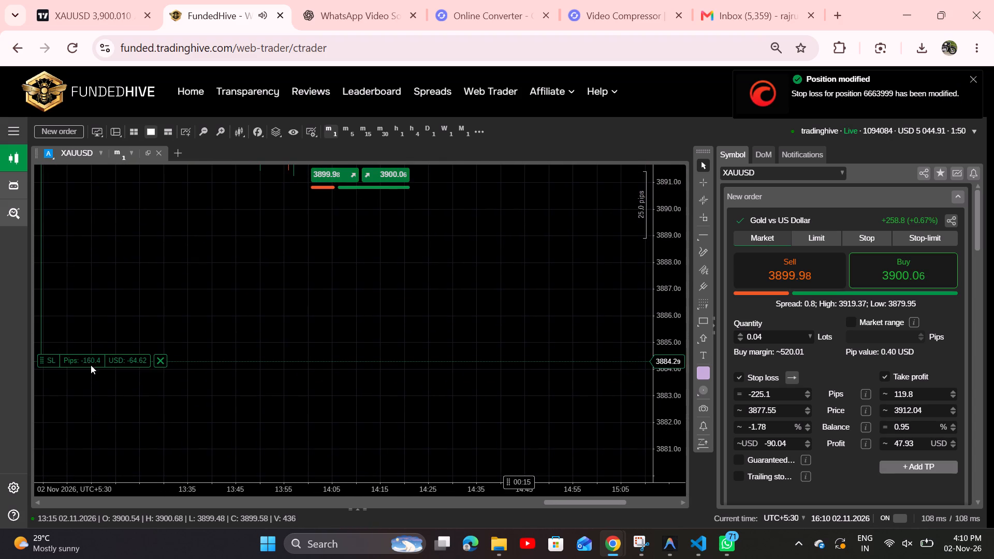
pyautogui.moveTo(92, 357); pyautogui.dragTo(150, 232)
pyautogui.moveTo(273, 364); pyautogui.dragTo(280, 489)
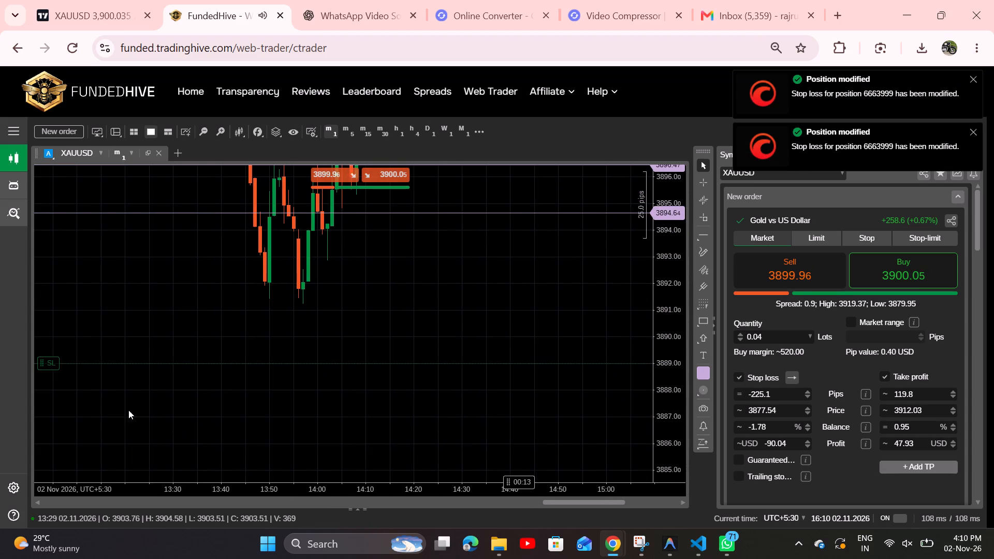
pyautogui.moveTo(91, 362); pyautogui.dragTo(145, 245)
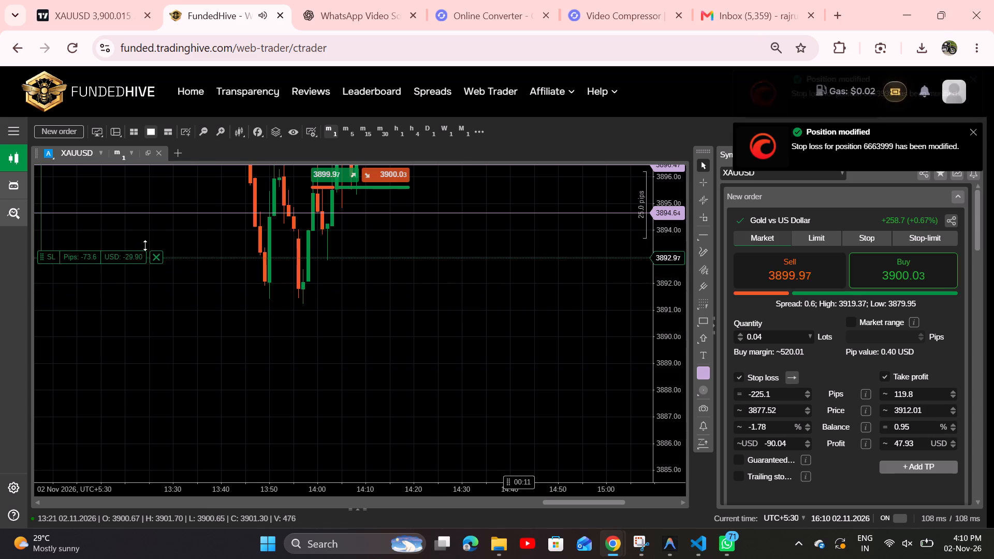
pyautogui.moveTo(145, 245); pyautogui.dragTo(170, 215)
pyautogui.moveTo(149, 258); pyautogui.dragTo(125, 445)
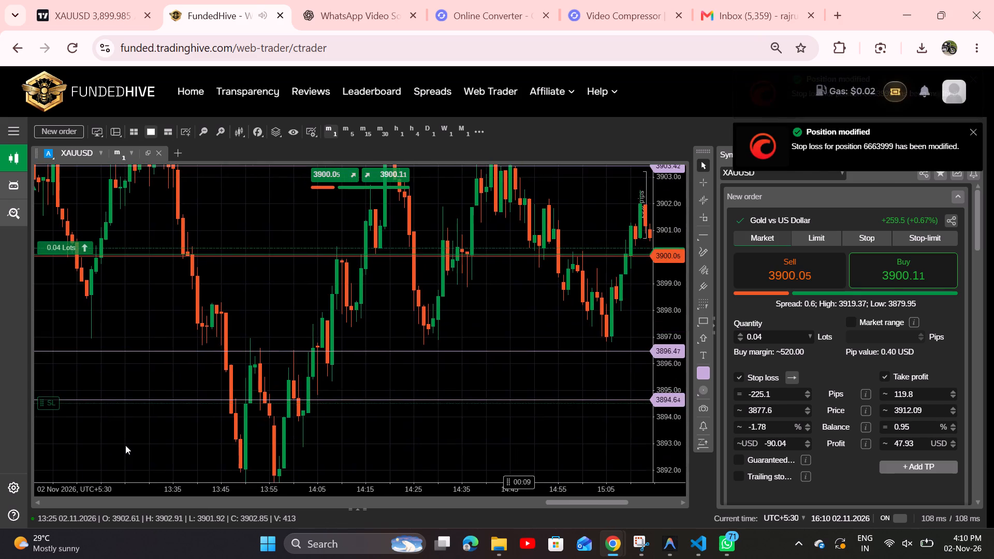
pyautogui.moveTo(125, 445); pyautogui.dragTo(115, 432)
pyautogui.moveTo(63, 391); pyautogui.dragTo(107, 316)
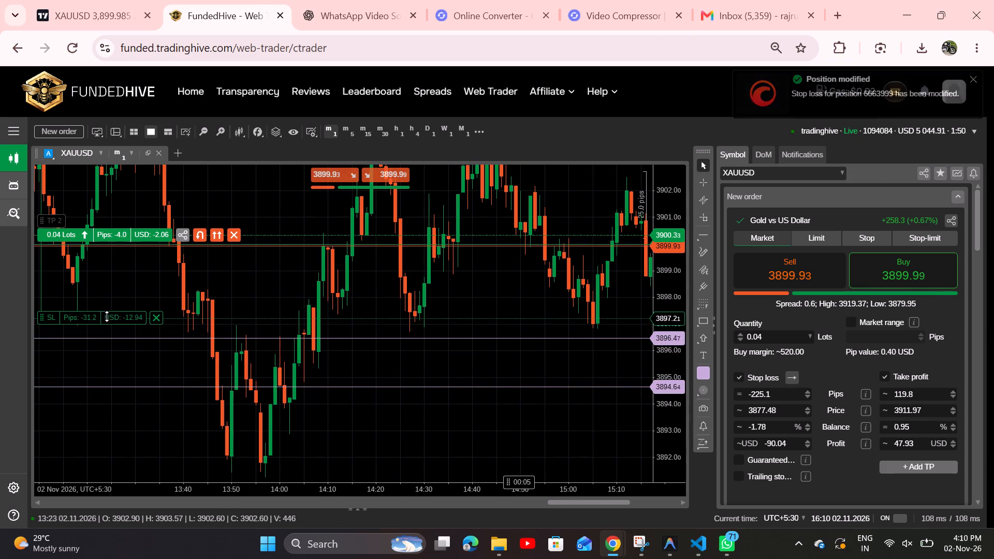
pyautogui.moveTo(107, 316); pyautogui.dragTo(108, 314)
# Lower the open XAUUSD buy position's take profit on the chart to 3904.32, just above the 3903.42 line.
pyautogui.moveTo(418, 461); pyautogui.dragTo(240, 478)
pyautogui.moveTo(492, 442); pyautogui.dragTo(136, 407)
pyautogui.moveTo(518, 386); pyautogui.dragTo(506, 385)
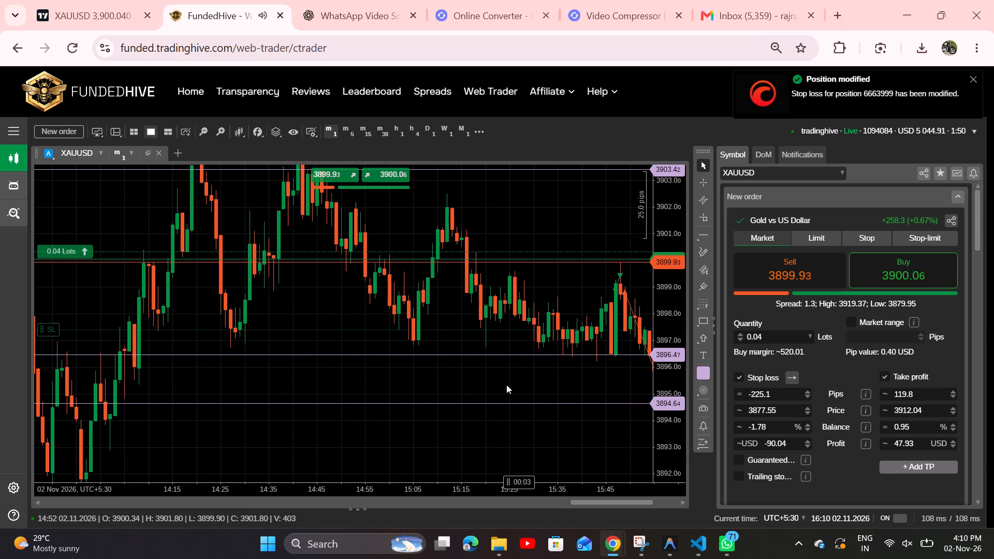
pyautogui.moveTo(506, 385); pyautogui.dragTo(332, 390)
pyautogui.moveTo(422, 389); pyautogui.dragTo(312, 426)
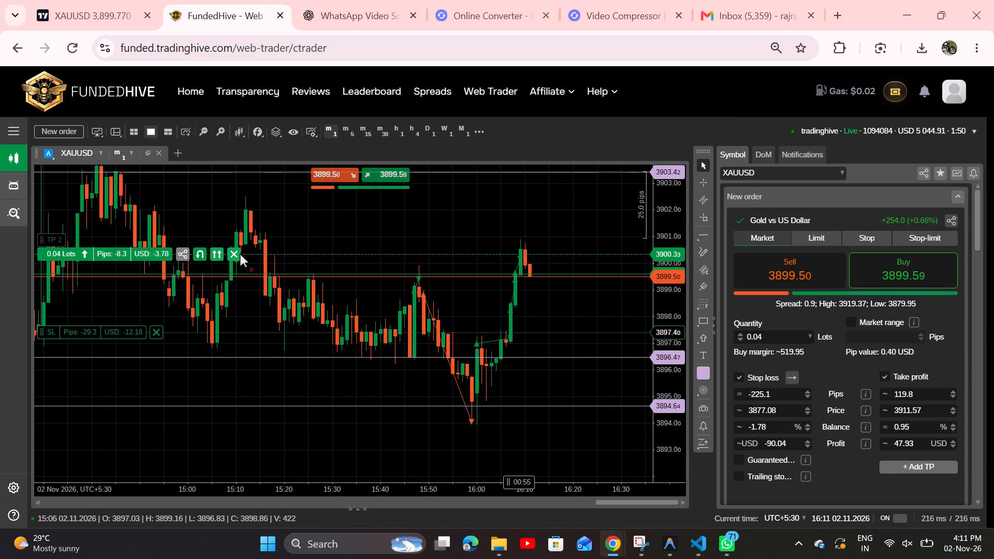
pyautogui.moveTo(336, 218); pyautogui.dragTo(347, 271)
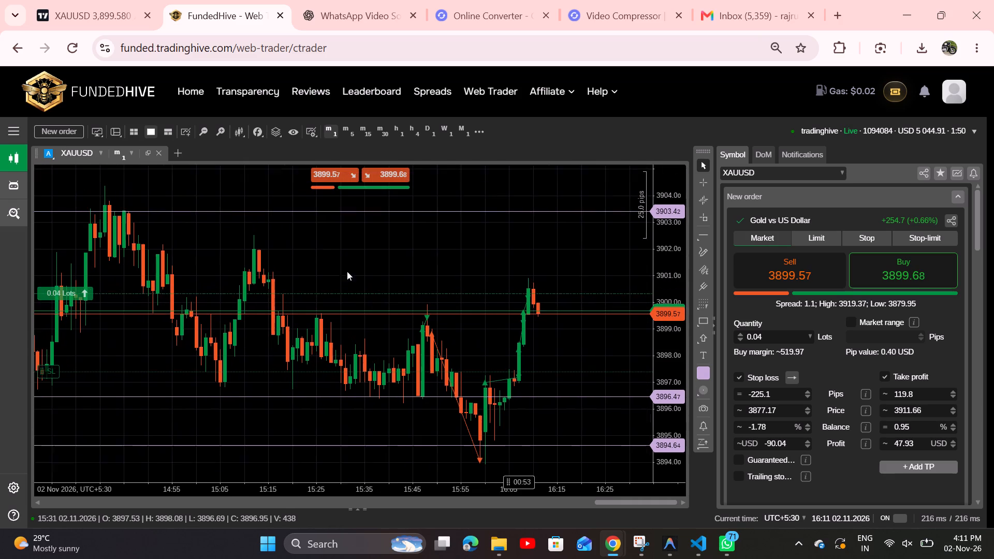
pyautogui.moveTo(347, 271); pyautogui.dragTo(348, 283)
pyautogui.moveTo(379, 304); pyautogui.dragTo(383, 328)
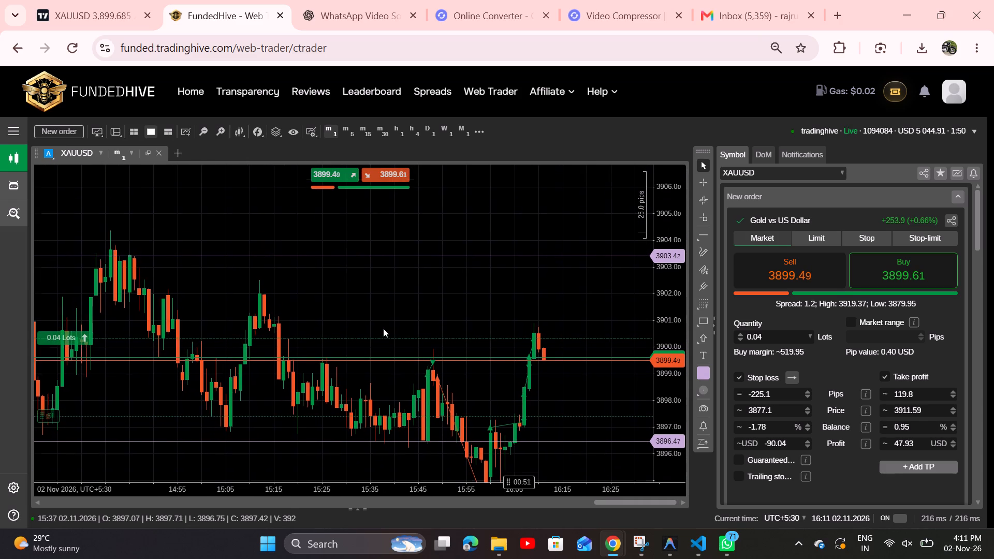
pyautogui.moveTo(383, 328); pyautogui.dragTo(383, 329)
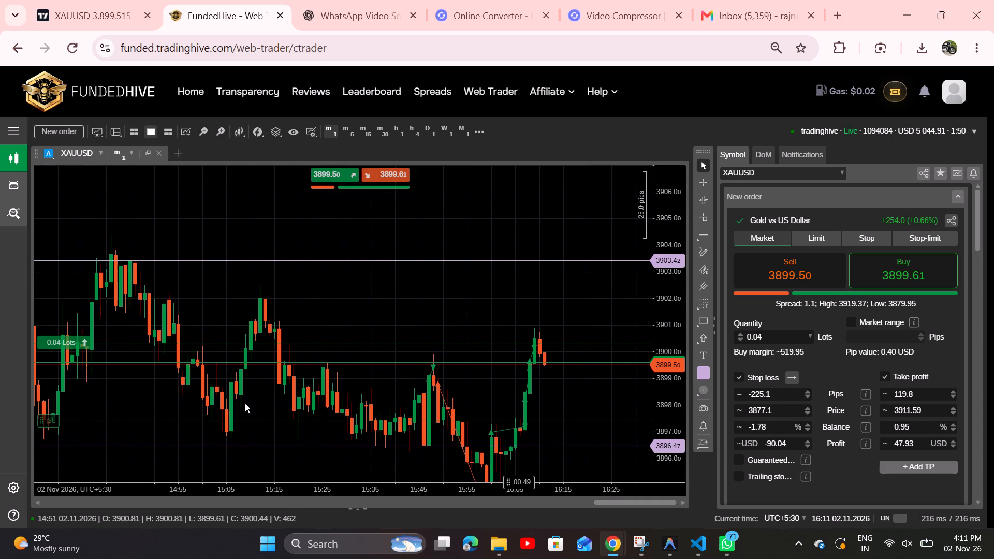
pyautogui.moveTo(135, 196); pyautogui.dragTo(154, 239)
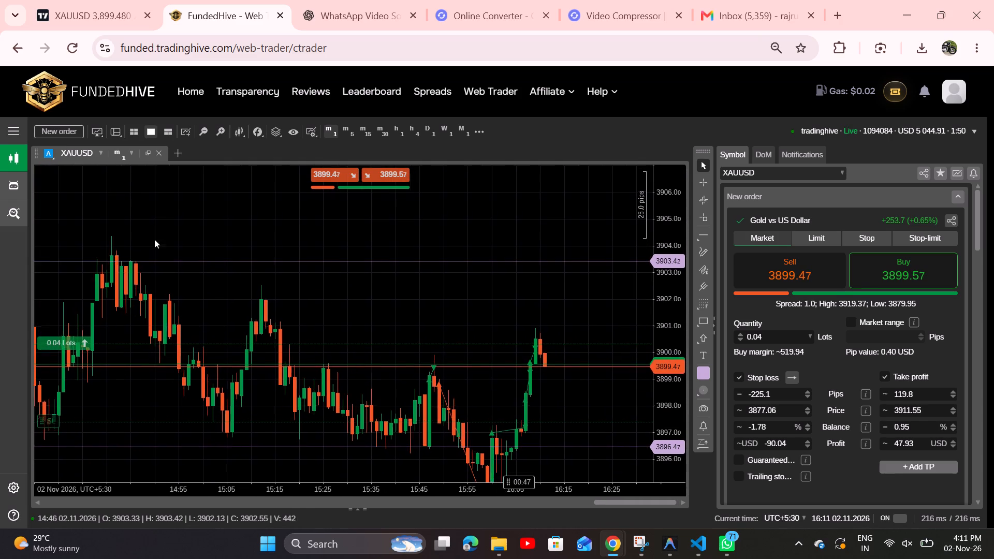
pyautogui.moveTo(154, 239); pyautogui.dragTo(186, 334)
pyautogui.moveTo(113, 257); pyautogui.dragTo(145, 316)
pyautogui.moveTo(49, 224); pyautogui.dragTo(59, 367)
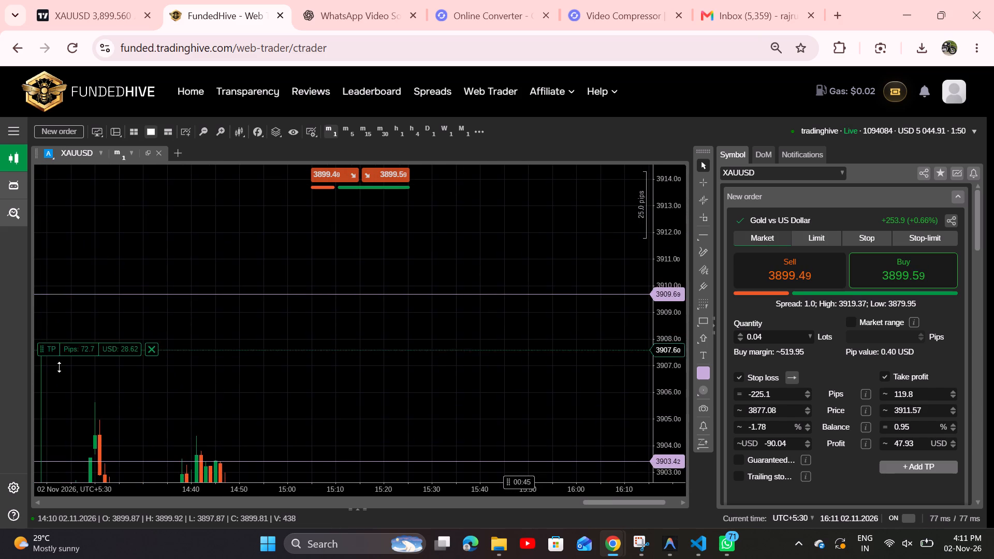
pyautogui.moveTo(59, 367); pyautogui.dragTo(66, 435)
# Lower the XAUUSD buy position's stop loss on the chart in two adjustments, to 3897.01 and 3896.60.
pyautogui.moveTo(248, 383); pyautogui.dragTo(317, 184)
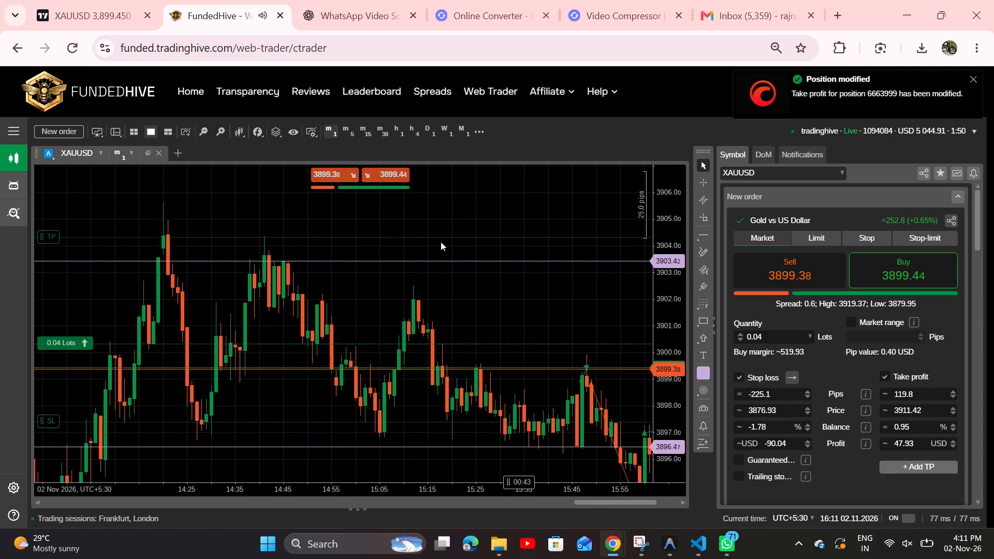
pyautogui.moveTo(533, 203); pyautogui.dragTo(273, 173)
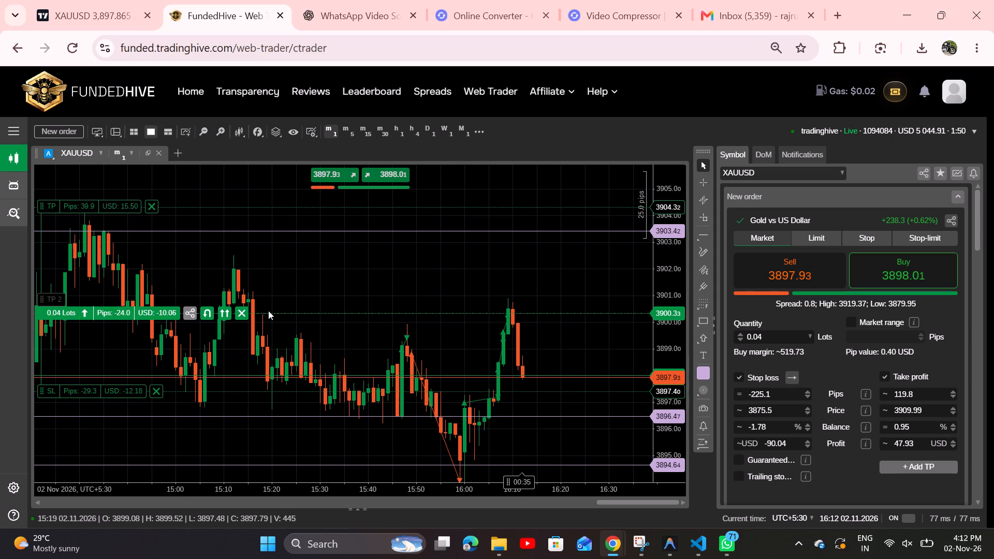
pyautogui.moveTo(109, 390); pyautogui.dragTo(114, 401)
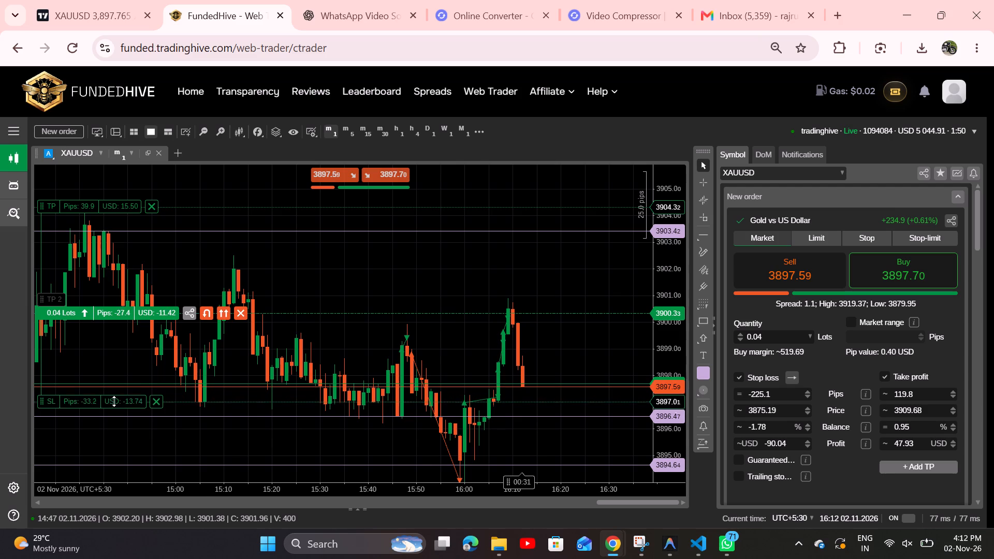
pyautogui.moveTo(114, 401); pyautogui.dragTo(116, 412)
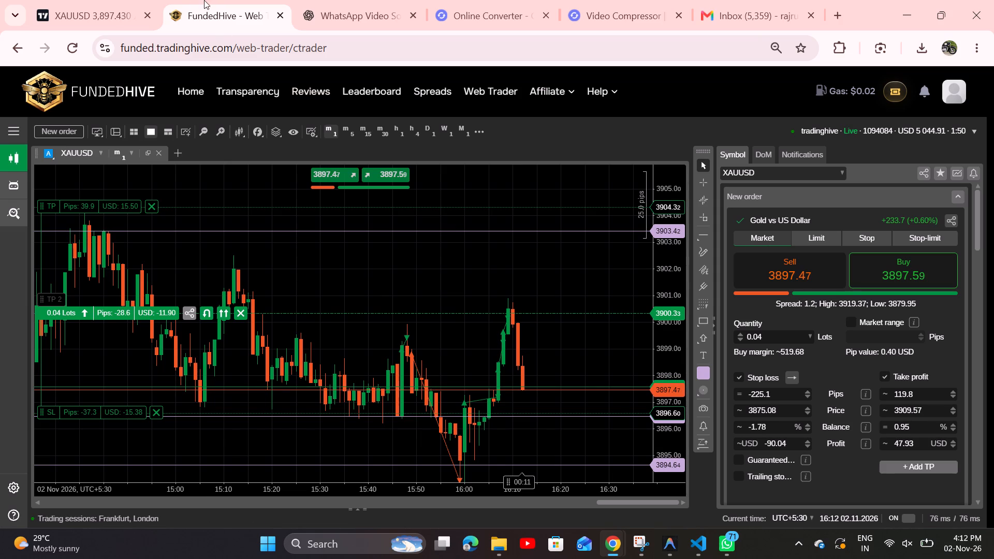
# Switch to TradingView and examine the latest XAUUSD 1-minute candles against the marked zone and levels.
pyautogui.click(110, 2)
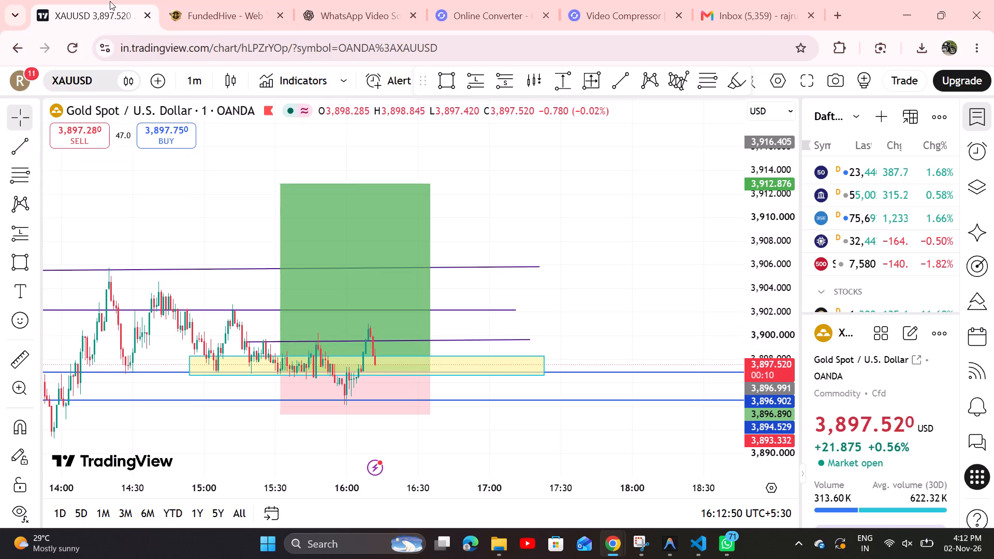
pyautogui.moveTo(548, 233); pyautogui.dragTo(547, 183)
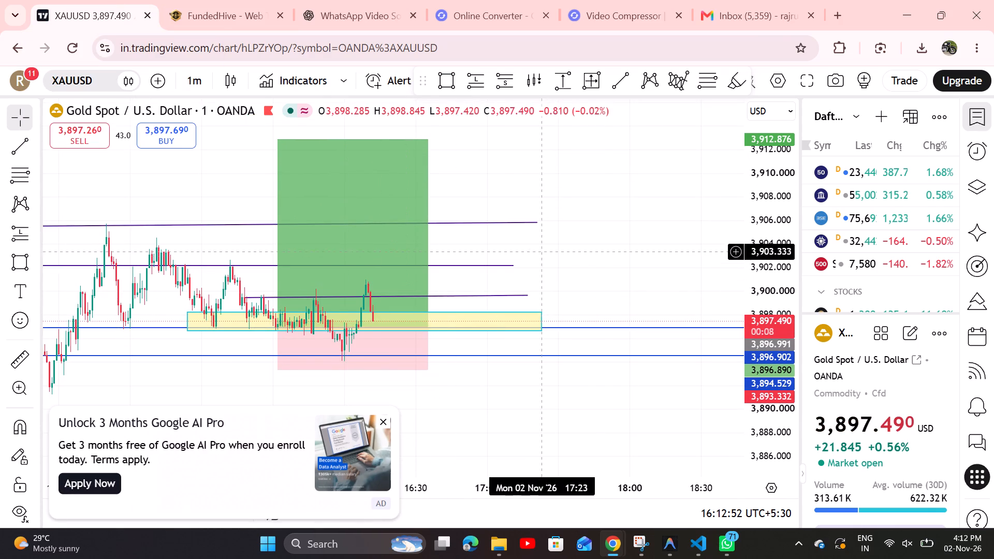
pyautogui.moveTo(607, 238); pyautogui.dragTo(569, 238)
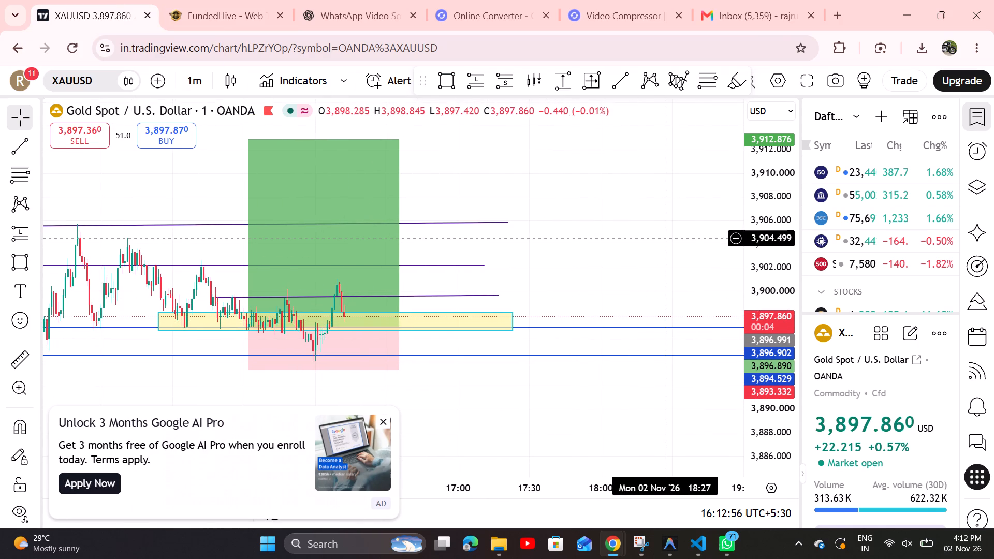
pyautogui.moveTo(664, 239); pyautogui.dragTo(629, 237)
# Return to the FundedHive chart and move the 3896.47 horizontal line up to 3898.63.
pyautogui.click(228, 1)
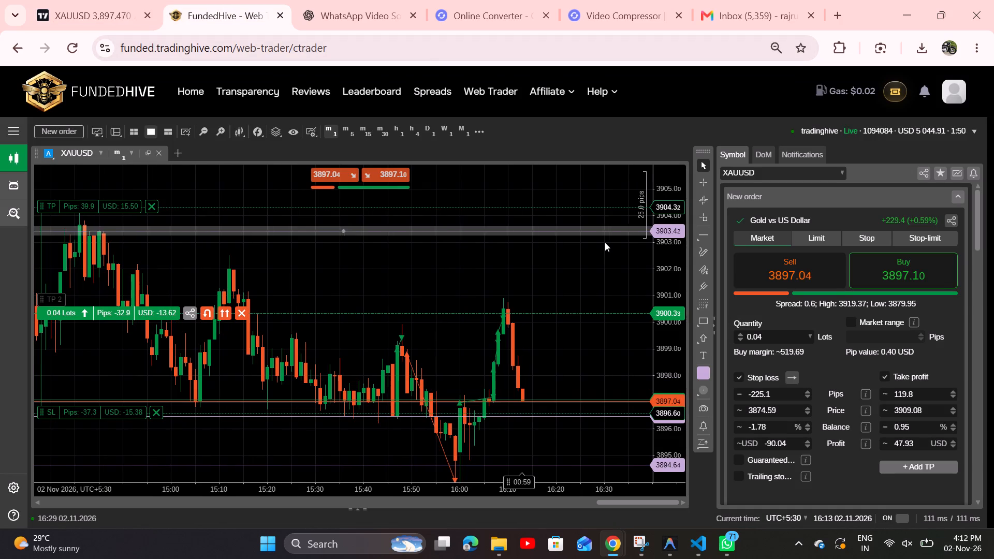
pyautogui.moveTo(567, 254); pyautogui.dragTo(483, 235)
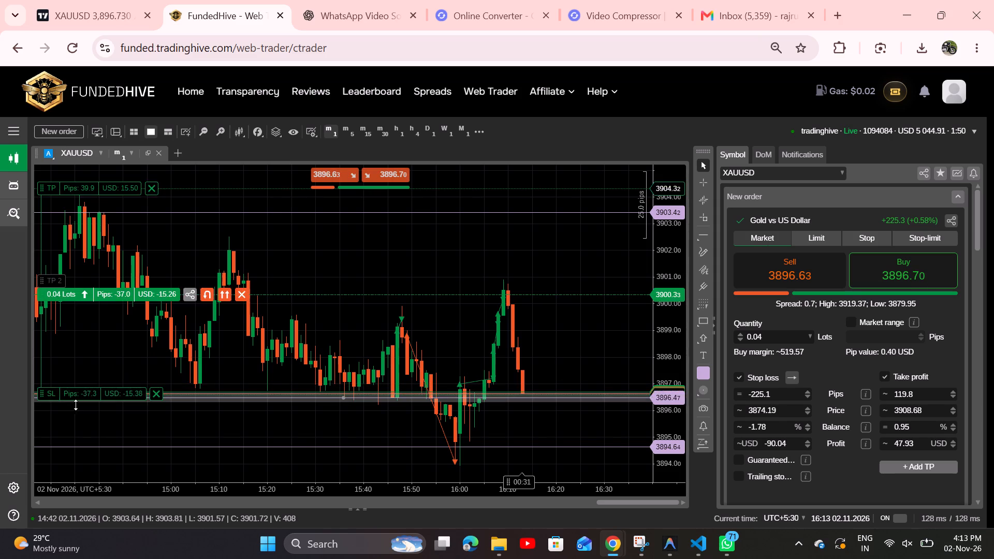
pyautogui.moveTo(71, 403); pyautogui.dragTo(86, 399)
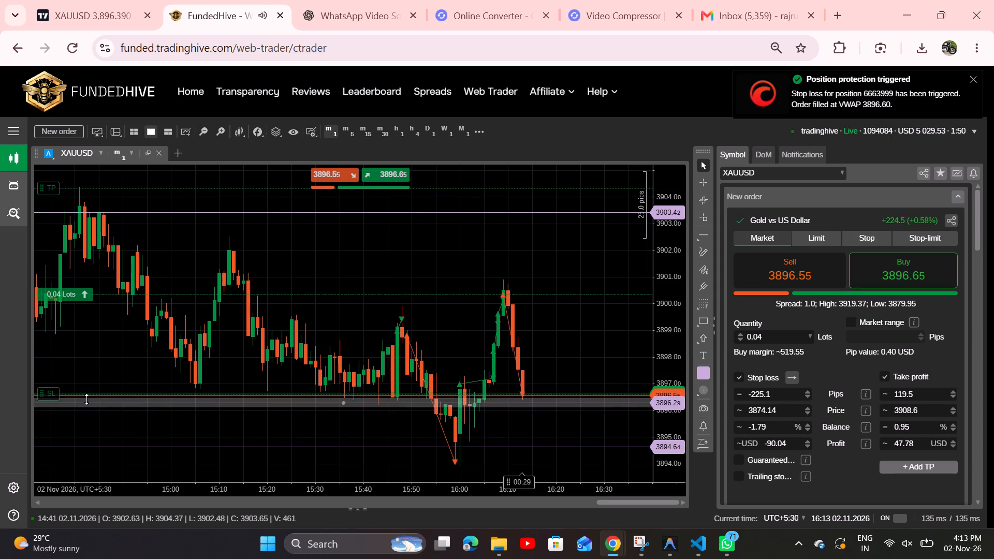
pyautogui.moveTo(86, 399); pyautogui.dragTo(163, 345)
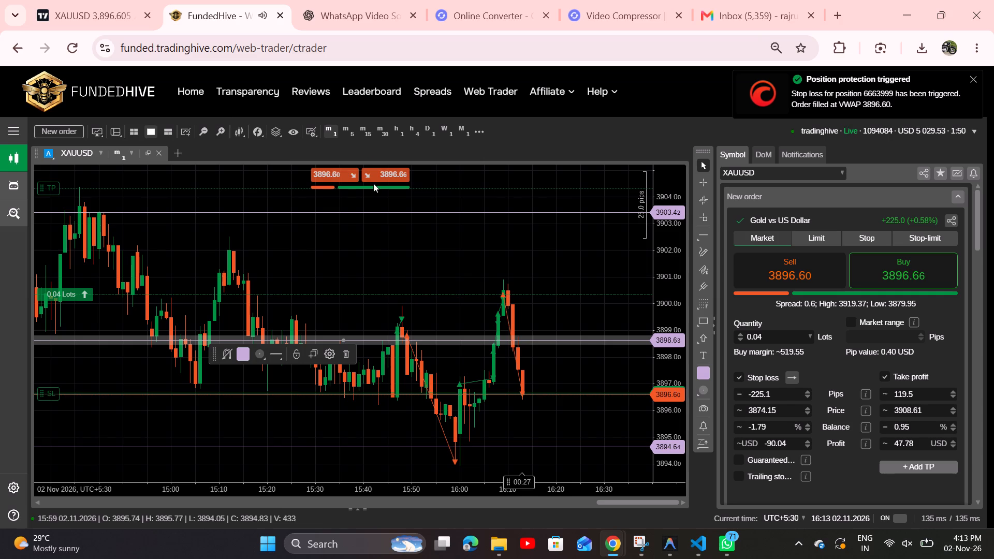
# Open the FundedHive home dashboard and view the $5,000 Pay From Profits trading account's challenge details.
pyautogui.click(191, 90)
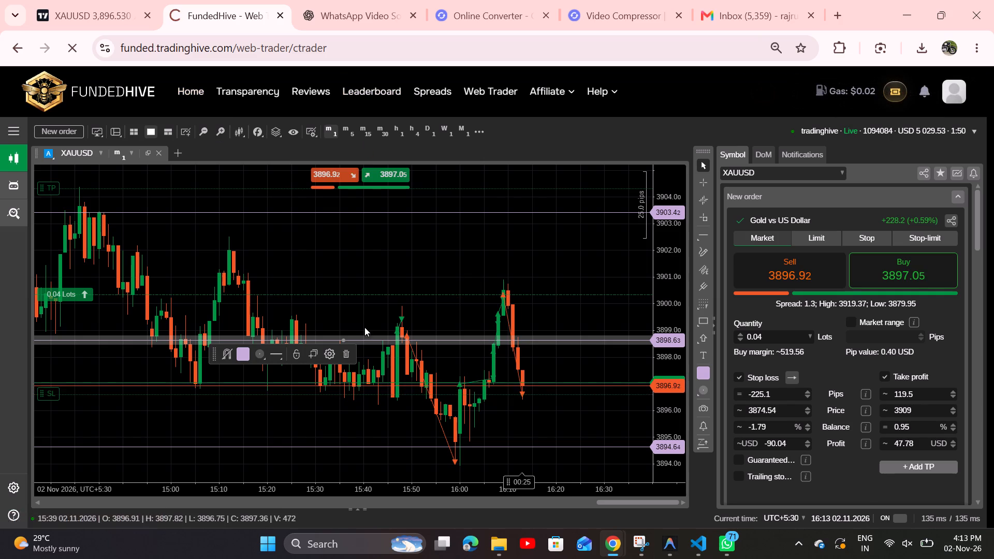
pyautogui.scroll(-5, 536, 409)
pyautogui.click(296, 469)
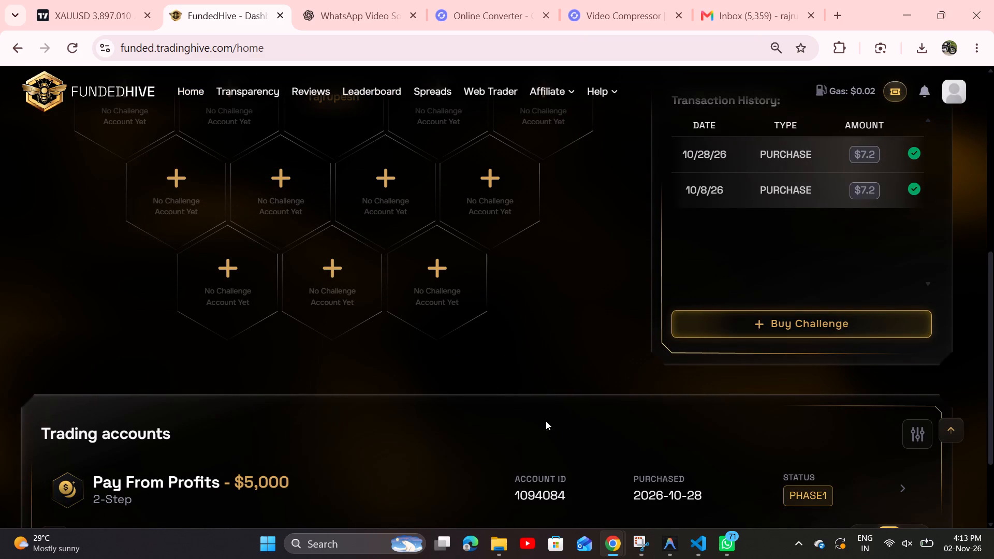
pyautogui.click(369, 464)
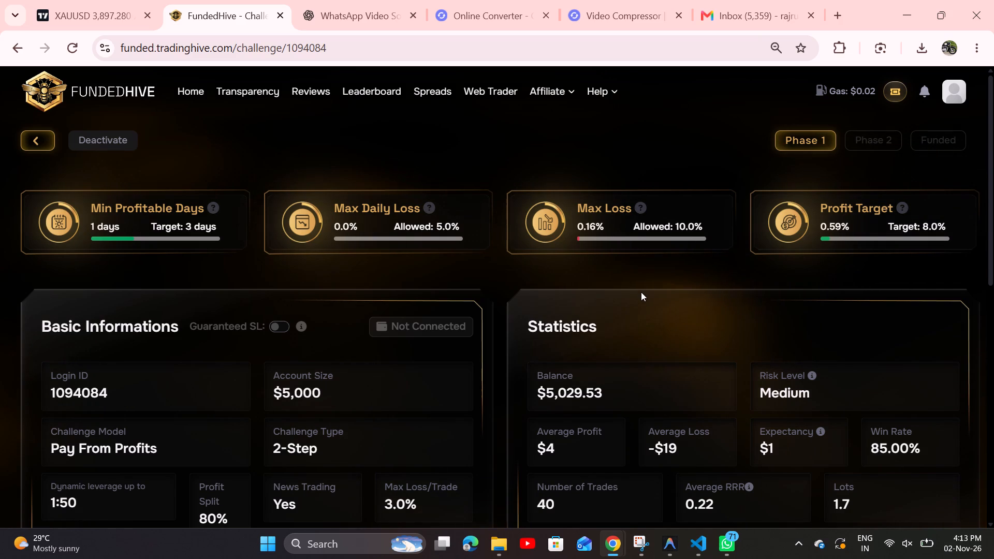
# Switch to TradingView and examine the latest XAUUSD 1-minute price action around the yellow zone.
pyautogui.click(103, 11)
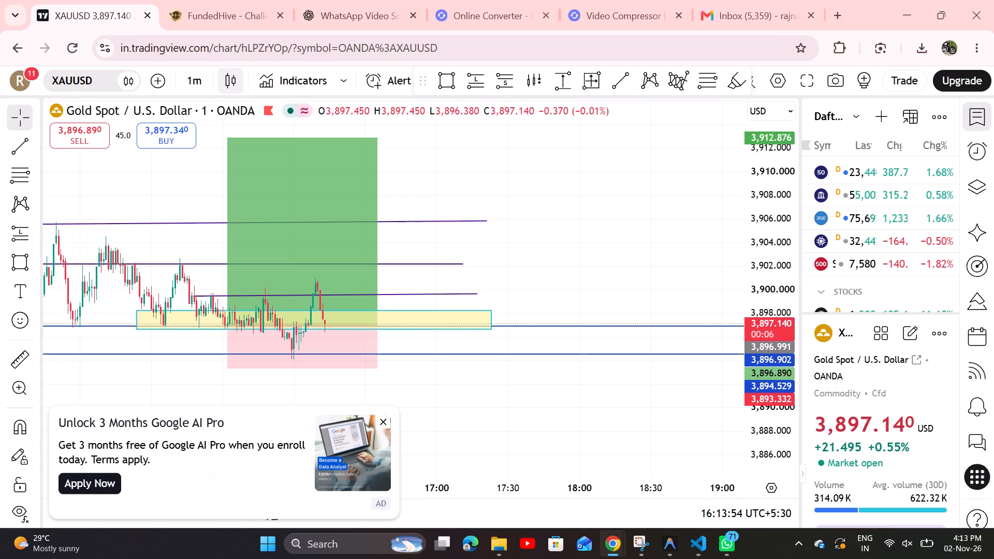
pyautogui.moveTo(622, 233); pyautogui.dragTo(563, 209)
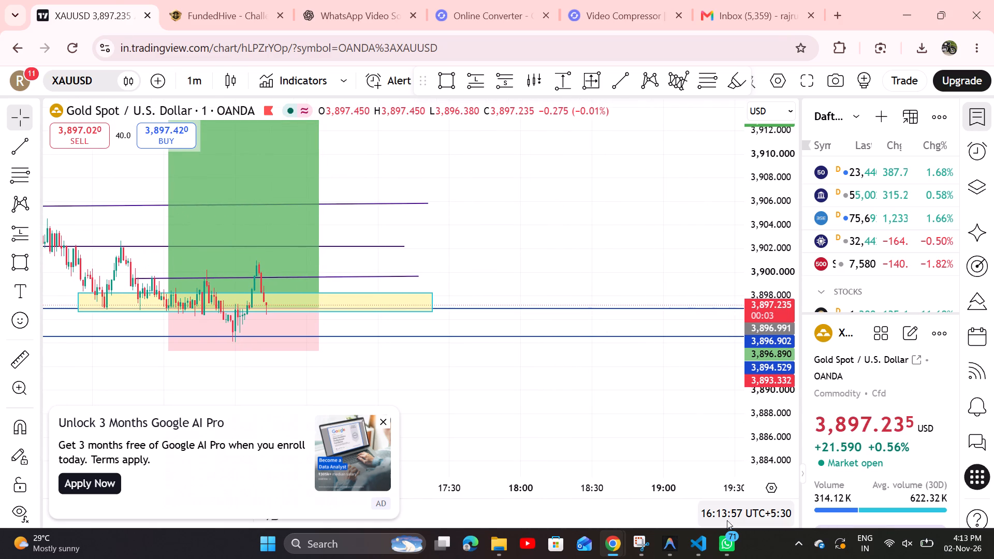
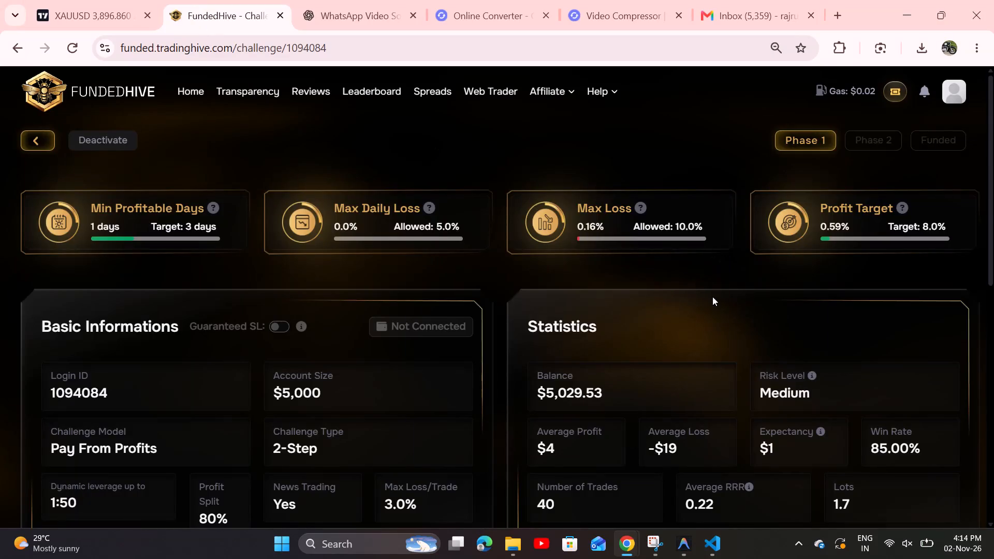
# Review the latest closed XAUUSD trades in the challenge account's Deals History.
pyautogui.scroll(-8, 709, 333)
pyautogui.scroll(5, 707, 332)
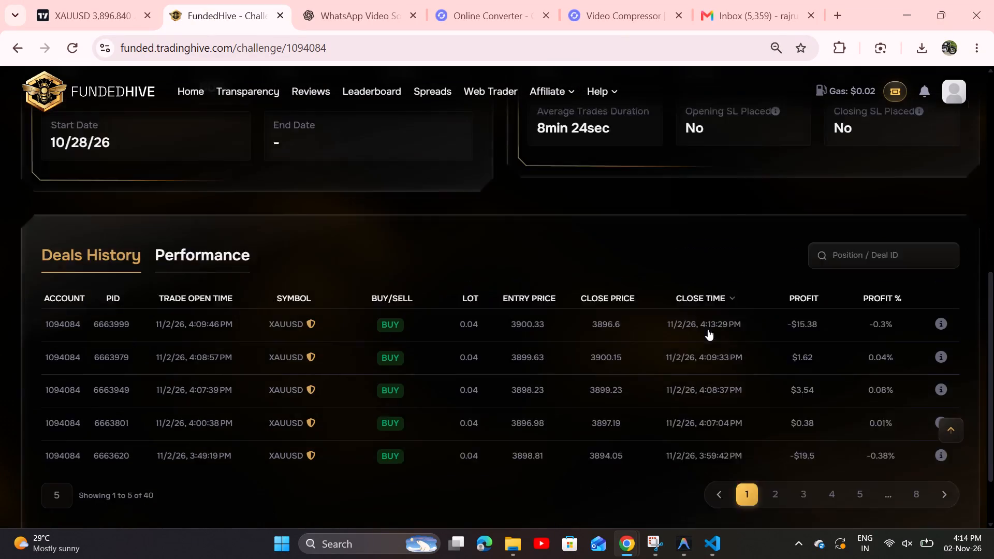
pyautogui.scroll(6, 708, 329)
# Switch to TradingView and examine the XAUUSD 1-minute candles around the yellow zone, the drawn horizontal levels and the earlier swings.
pyautogui.click(114, 19)
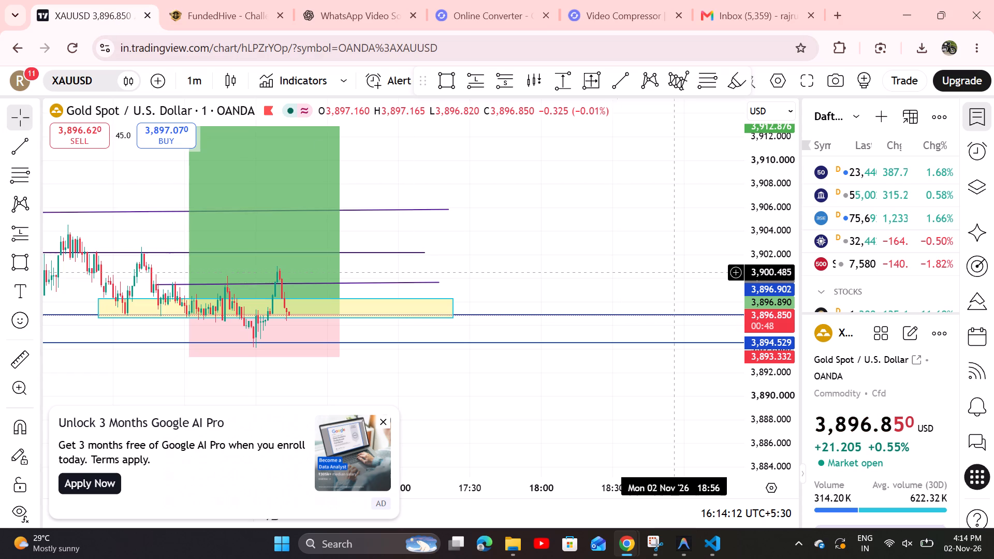
pyautogui.moveTo(662, 262); pyautogui.dragTo(661, 240)
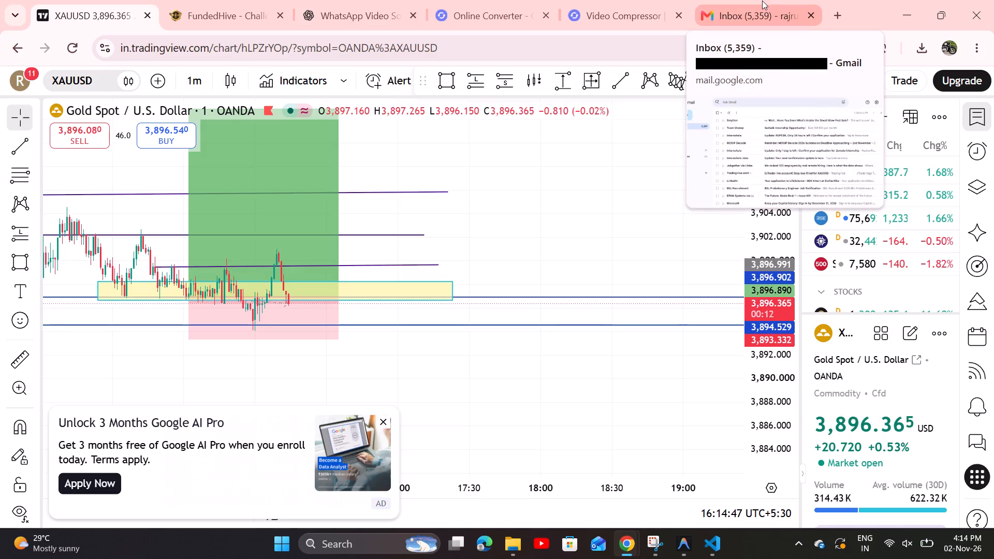
pyautogui.moveTo(762, 4); pyautogui.dragTo(792, 21, button='right')
pyautogui.scroll(1, 764, 7)
pyautogui.moveTo(766, 10); pyautogui.dragTo(792, 21)
pyautogui.moveTo(767, 11); pyautogui.dragTo(792, 22, button='middle')
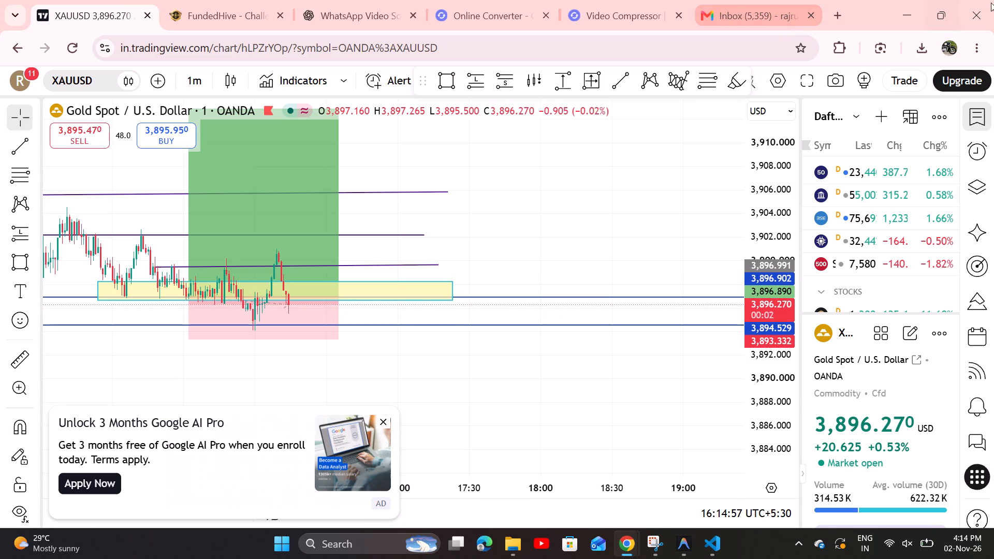
pyautogui.moveTo(598, 171); pyautogui.dragTo(685, 202)
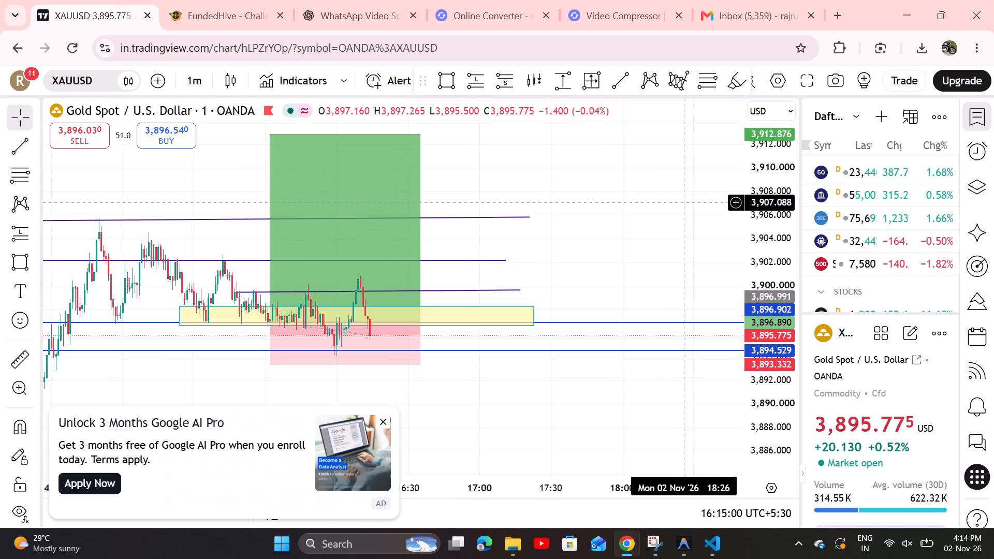
pyautogui.moveTo(686, 202); pyautogui.dragTo(706, 183)
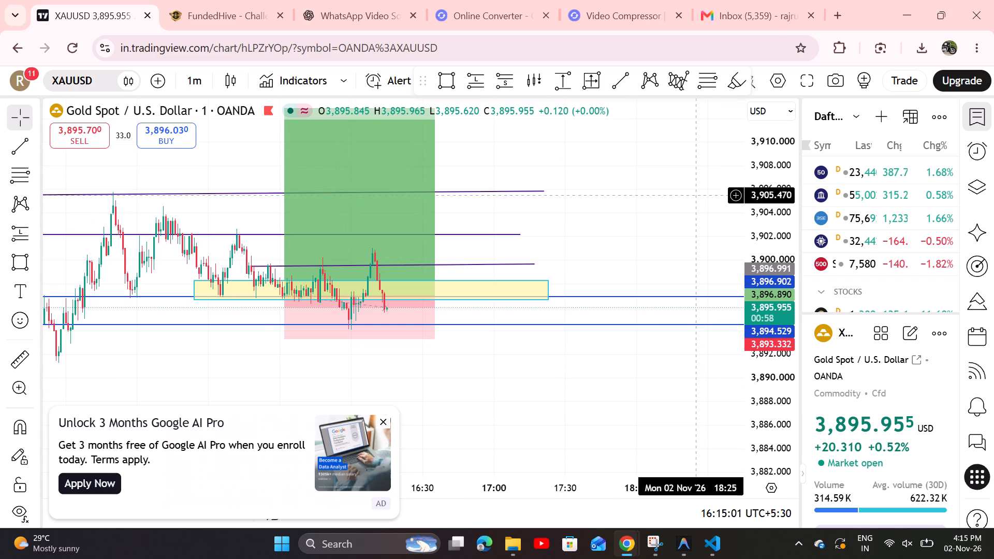
pyautogui.moveTo(689, 259); pyautogui.dragTo(639, 250)
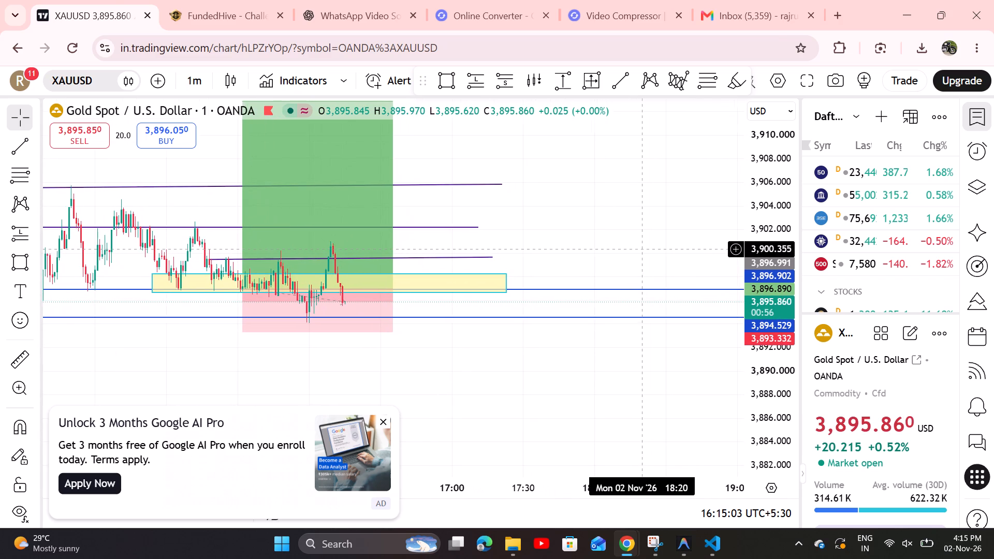
pyautogui.moveTo(639, 250); pyautogui.dragTo(628, 253)
pyautogui.moveTo(650, 233); pyautogui.dragTo(639, 255)
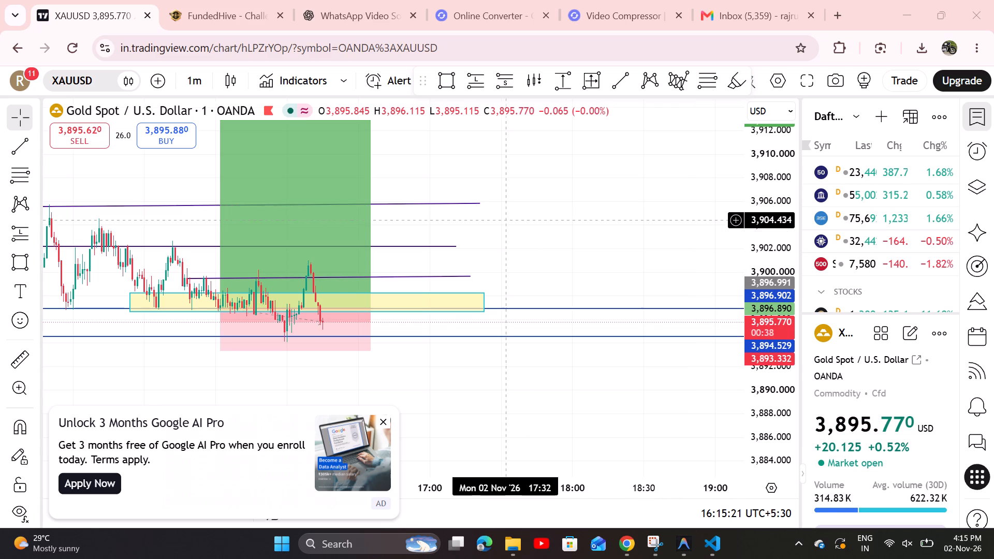
pyautogui.moveTo(503, 218); pyautogui.dragTo(656, 240)
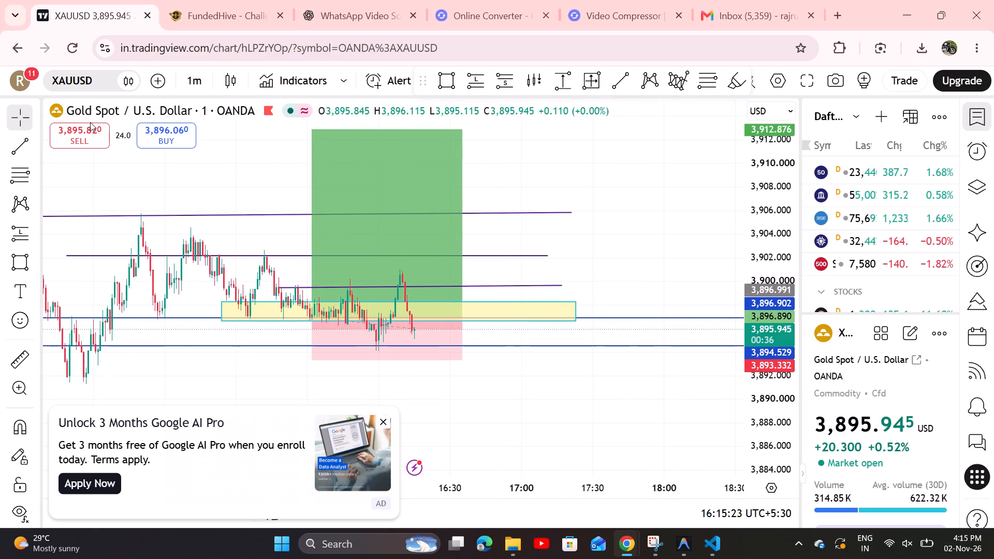
pyautogui.moveTo(165, 174); pyautogui.dragTo(297, 188)
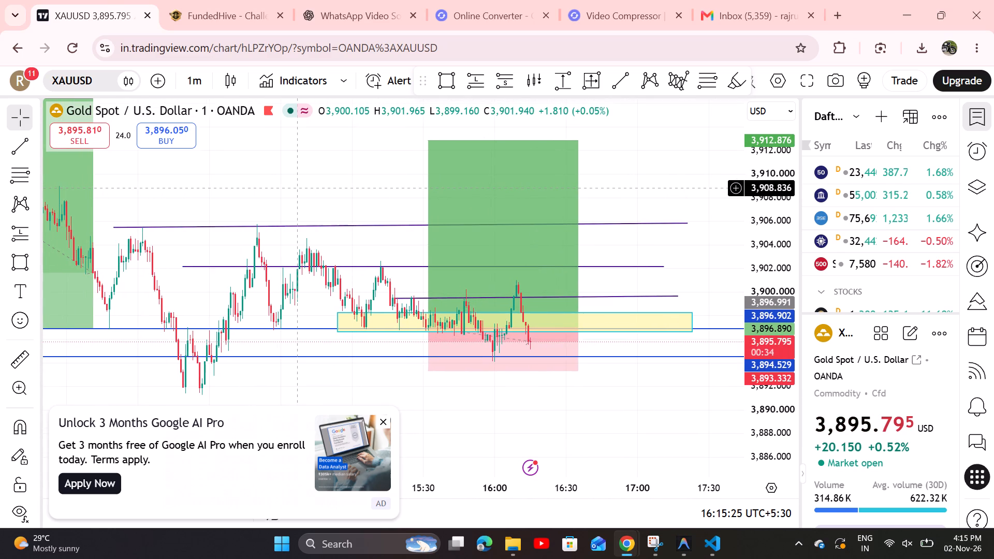
pyautogui.moveTo(297, 188); pyautogui.dragTo(192, 207)
pyautogui.moveTo(192, 207); pyautogui.dragTo(235, 205)
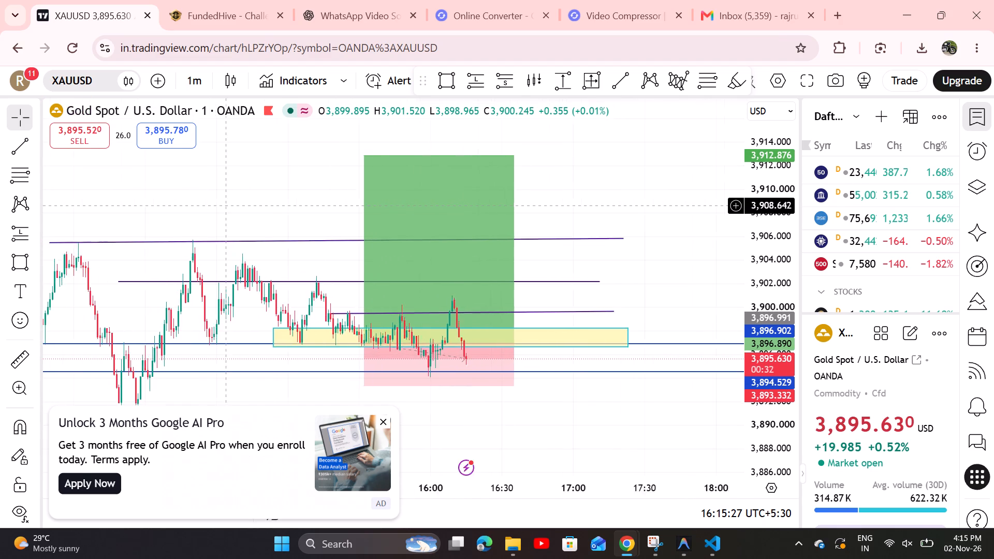
pyautogui.moveTo(235, 205); pyautogui.dragTo(272, 174)
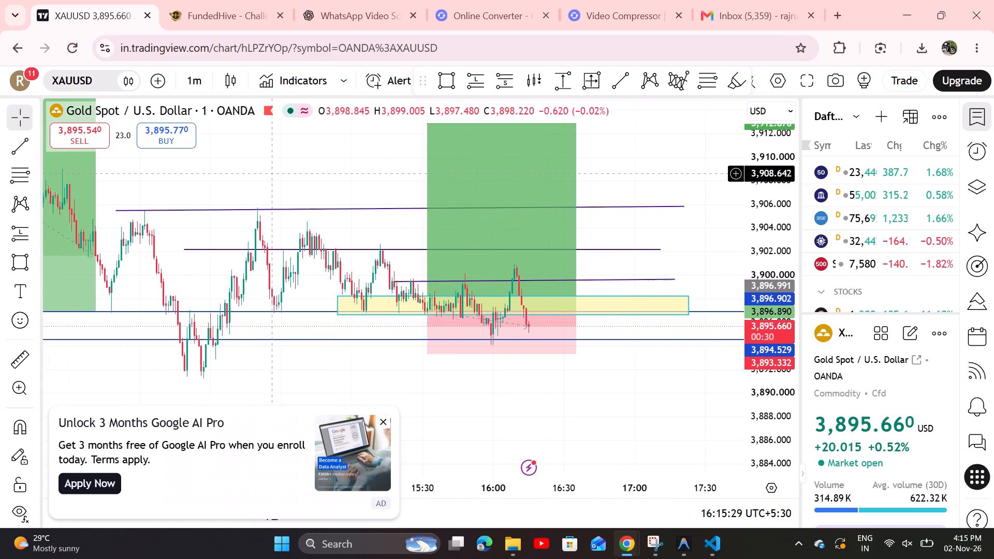
pyautogui.moveTo(404, 149); pyautogui.dragTo(390, 207)
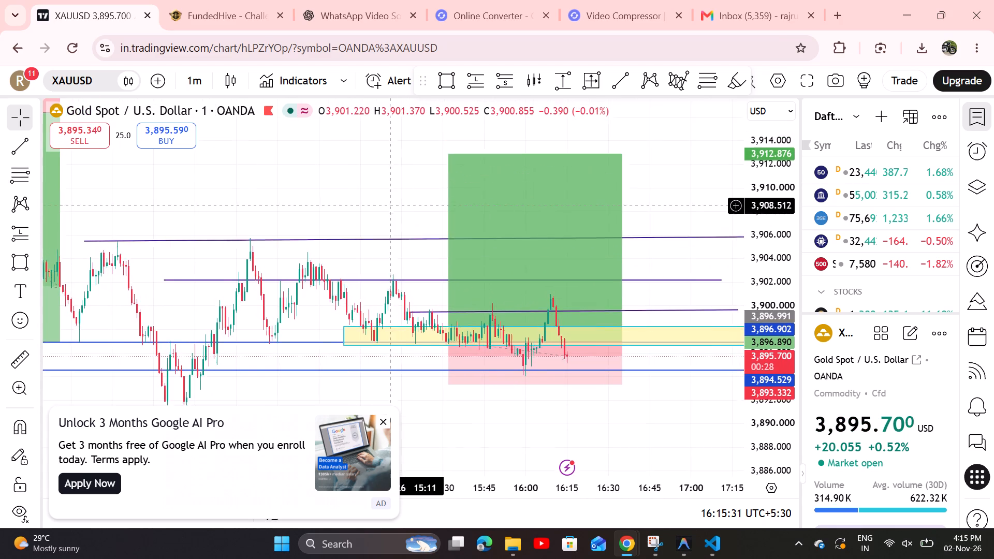
pyautogui.moveTo(390, 207); pyautogui.dragTo(394, 185)
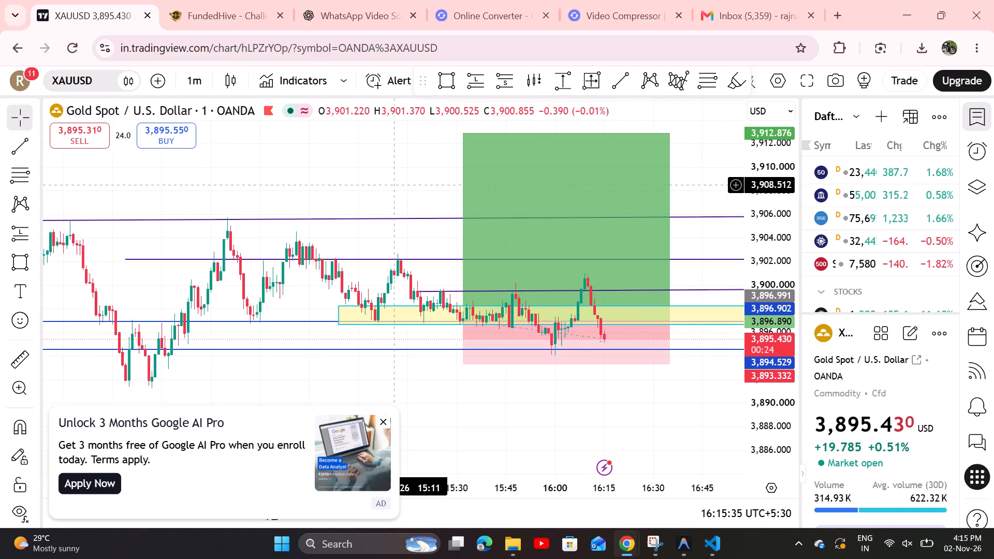
pyautogui.moveTo(437, 175); pyautogui.dragTo(169, 200)
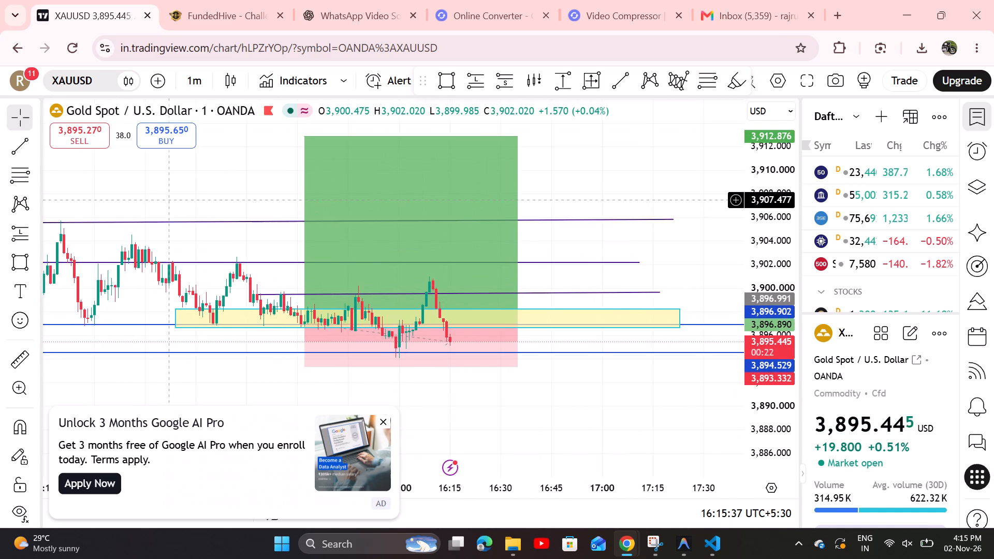
pyautogui.moveTo(152, 203); pyautogui.dragTo(255, 211)
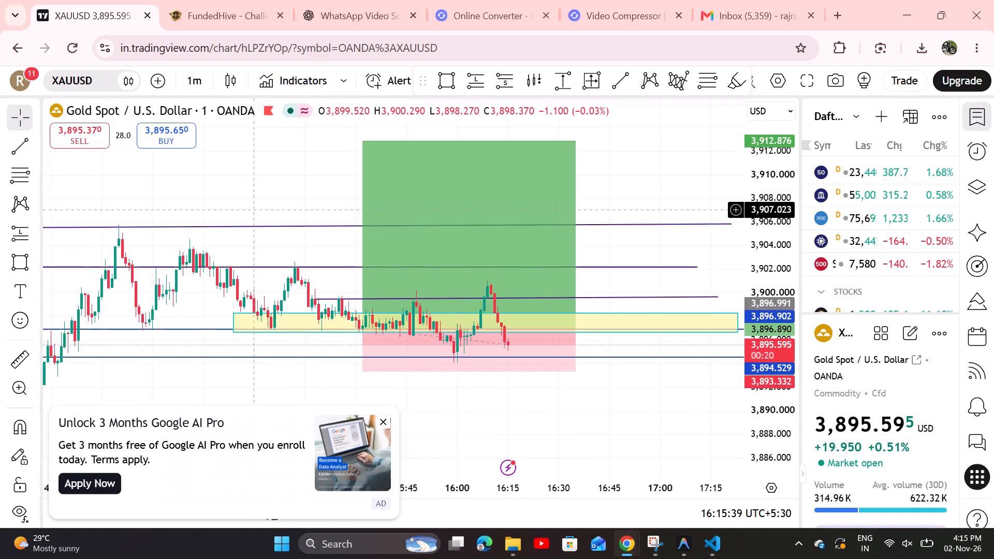
pyautogui.moveTo(255, 211); pyautogui.dragTo(267, 217)
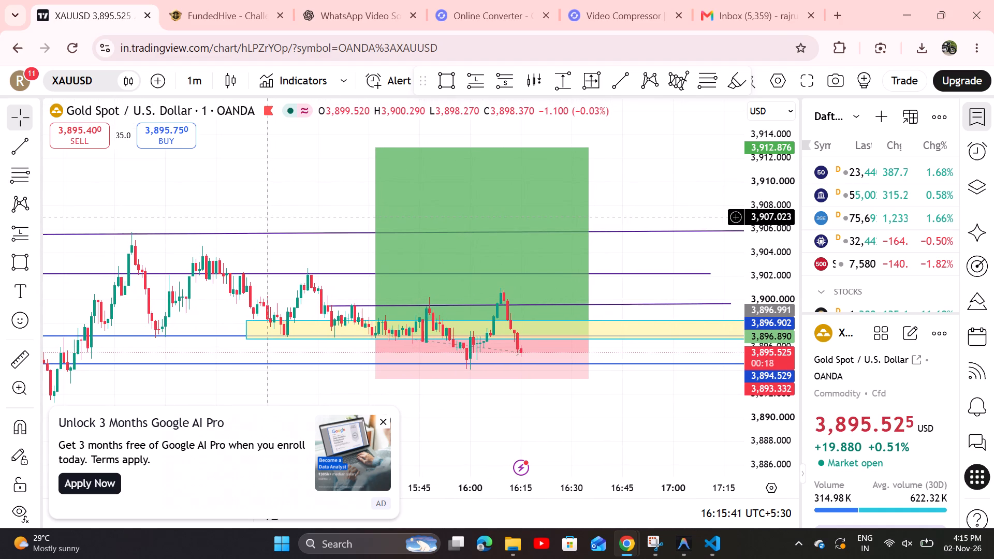